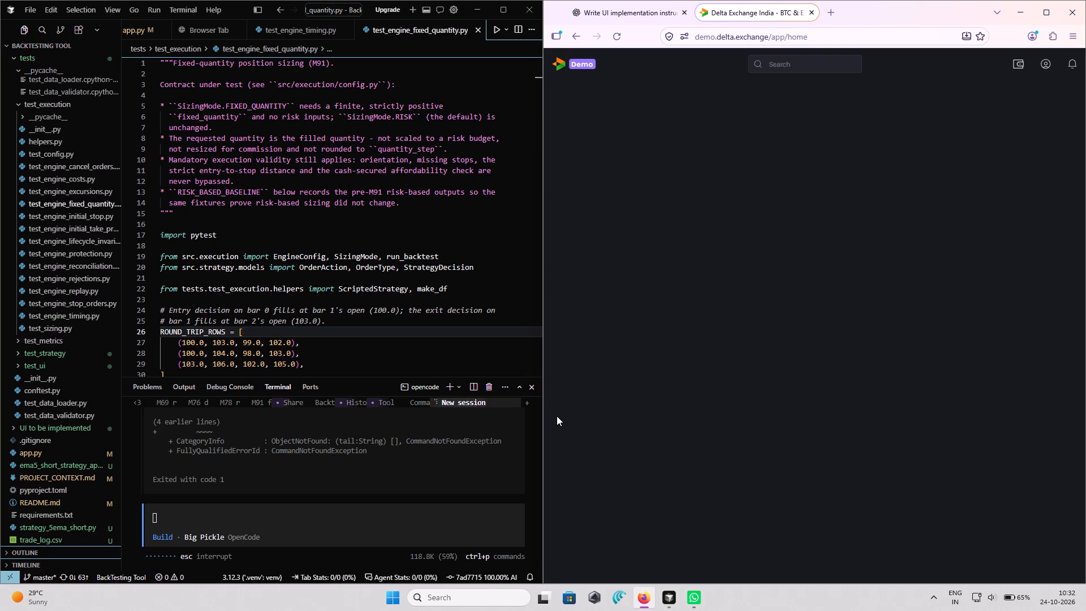
Dismiss the Get App prompt on the exchange home page and open the BTCUSD perpetual contract.
scroll(628, 397, down, 2)
scroll(628, 397, up, 2)
scroll(628, 397, down, 1)
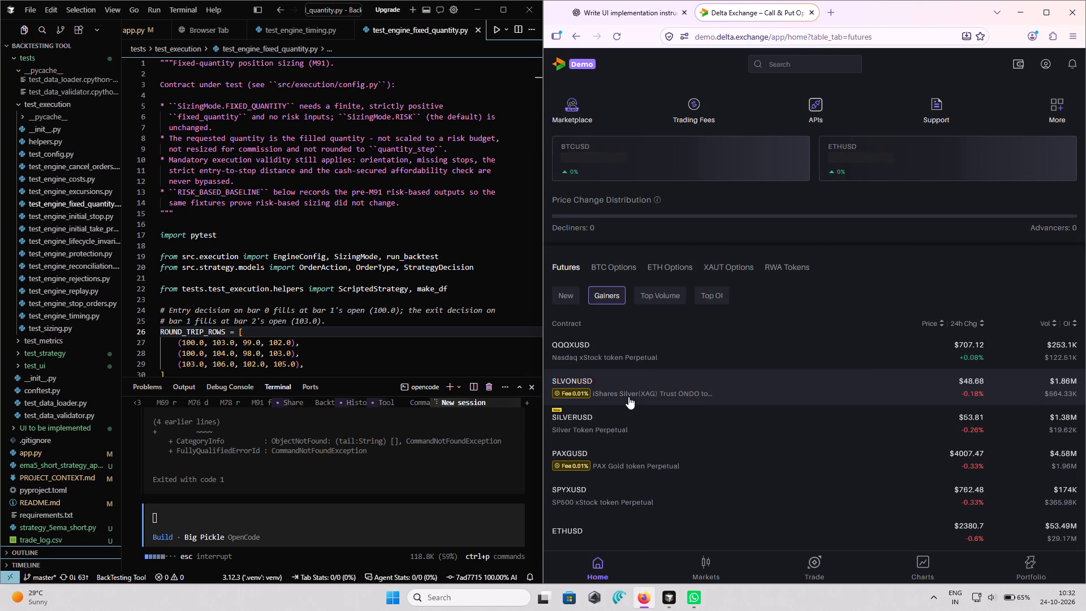
scroll(738, 476, down, 1)
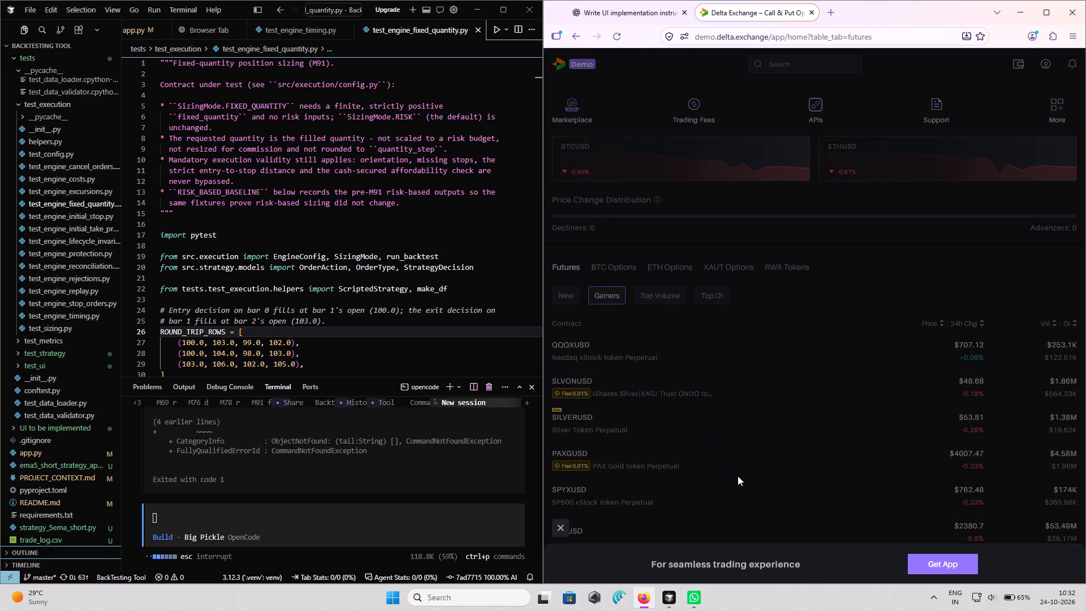
scroll(738, 476, down, 2)
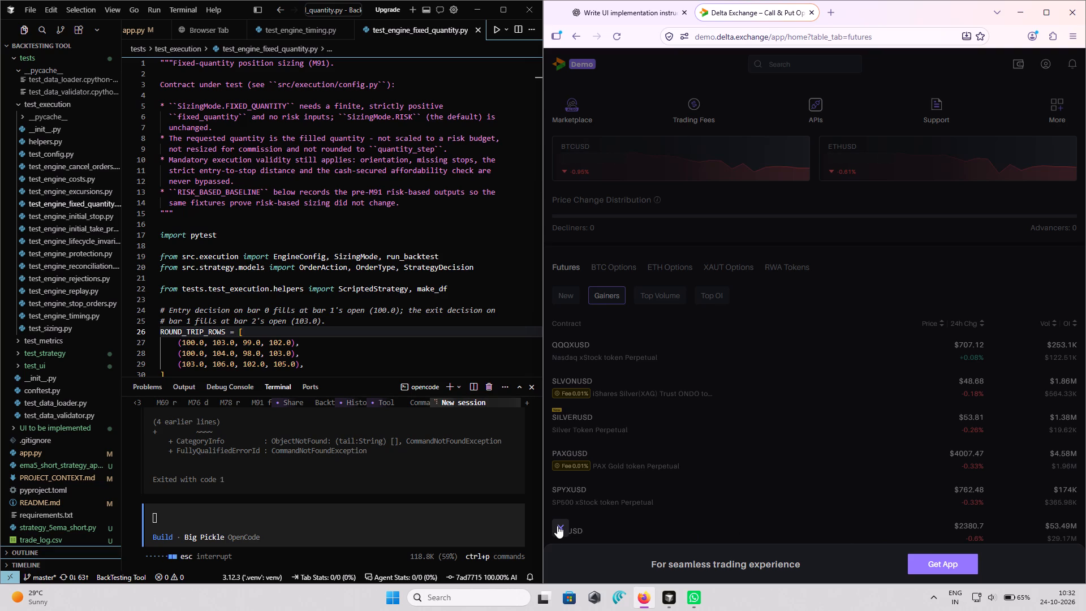
click(558, 526)
scroll(691, 174, up, 7)
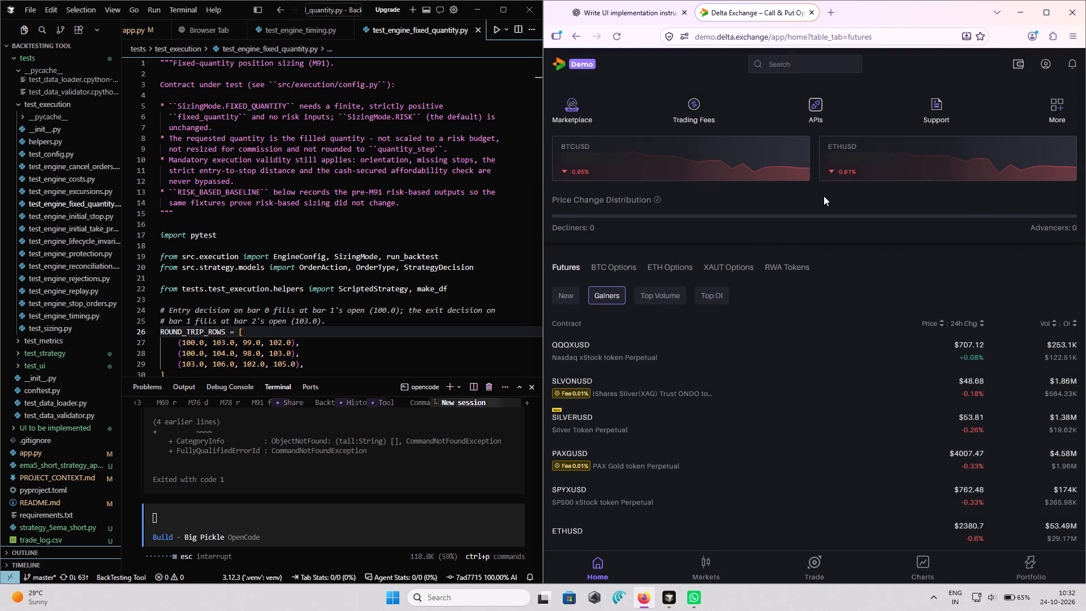
scroll(904, 162, up, 6)
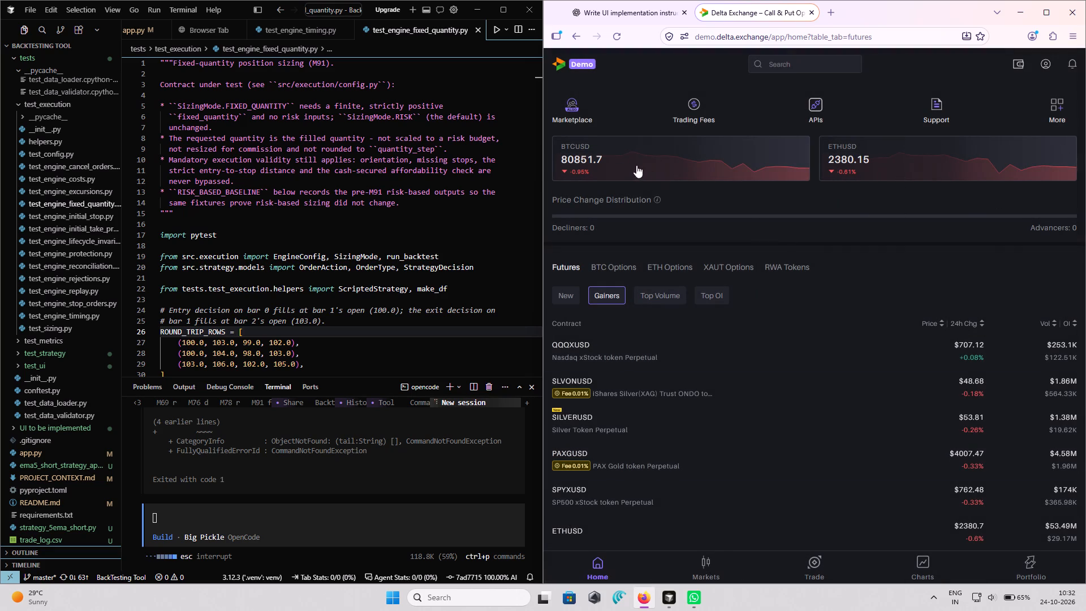
click(648, 154)
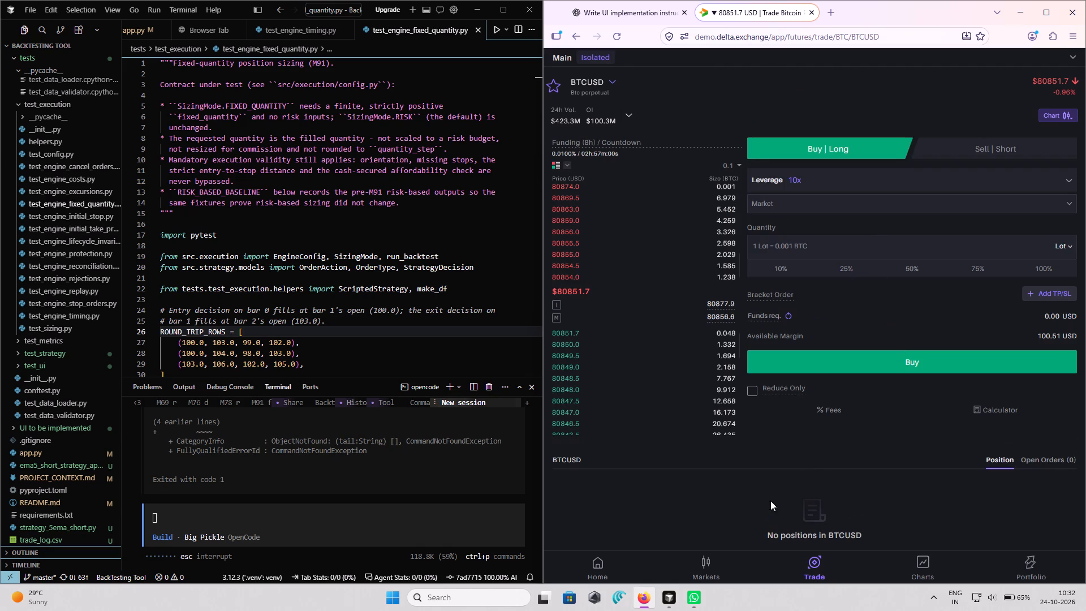
Look over the home market overview, then examine the BTCUSD trade page with its order book, order form and positions.
click(599, 563)
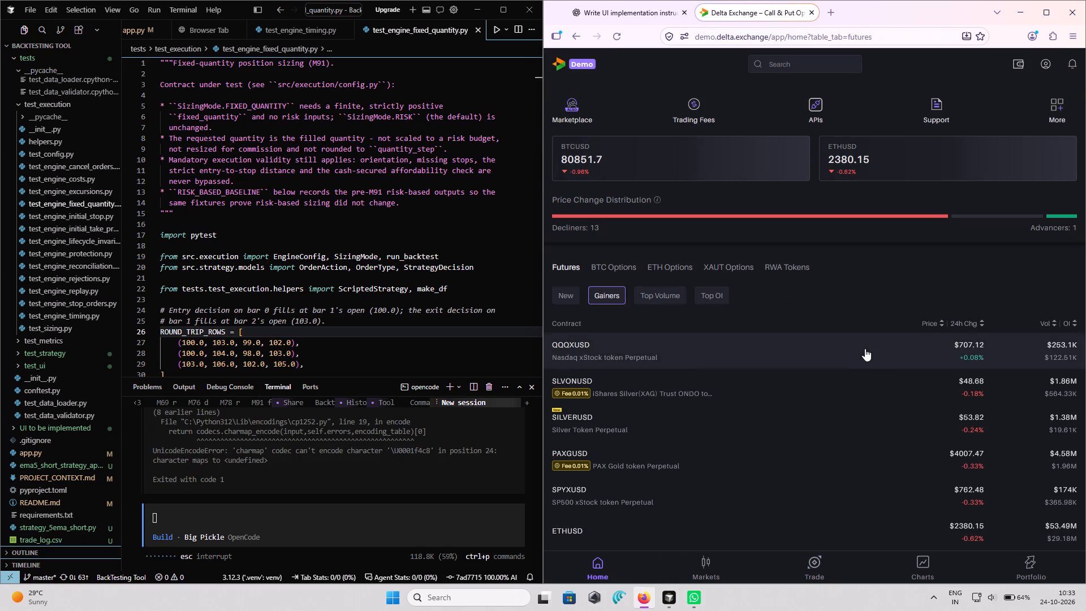
scroll(866, 348, up, 6)
scroll(842, 211, up, 10)
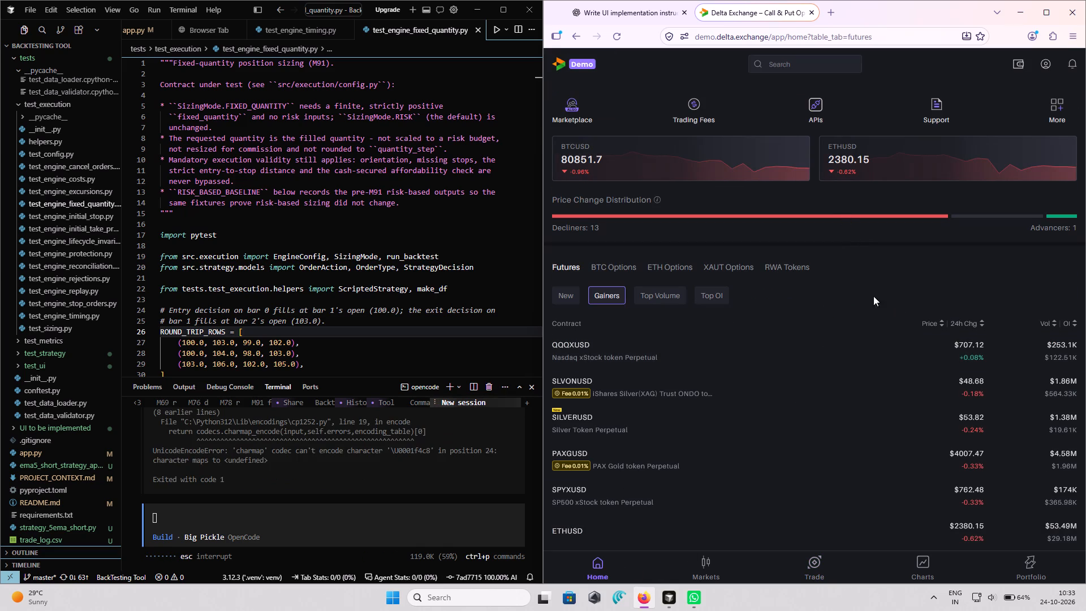
scroll(898, 364, up, 3)
click(829, 565)
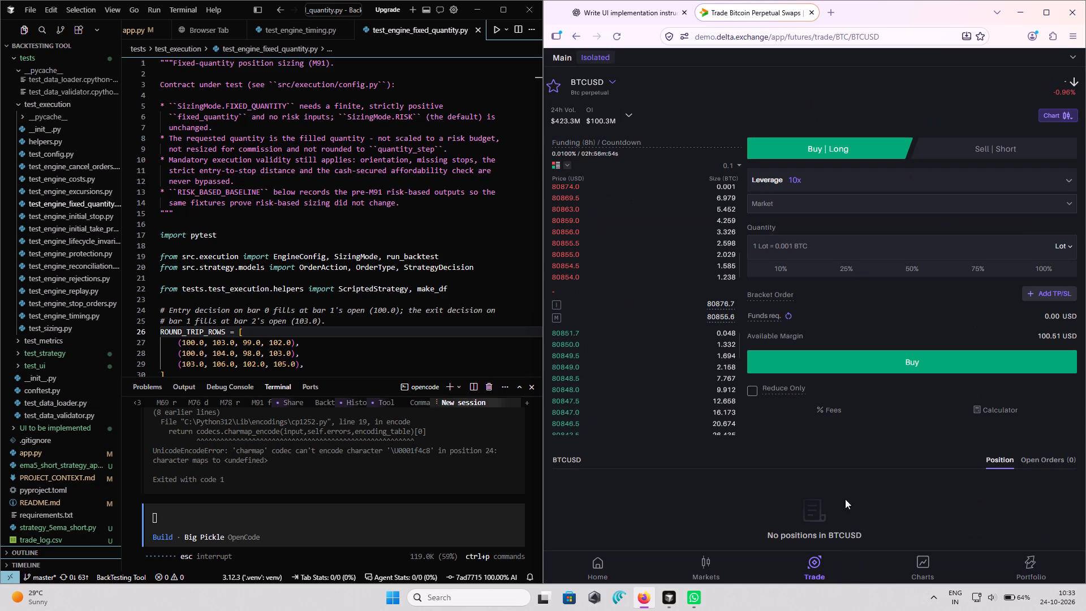
scroll(680, 294, up, 6)
scroll(680, 294, down, 6)
scroll(680, 294, up, 6)
scroll(680, 294, down, 5)
scroll(680, 294, up, 5)
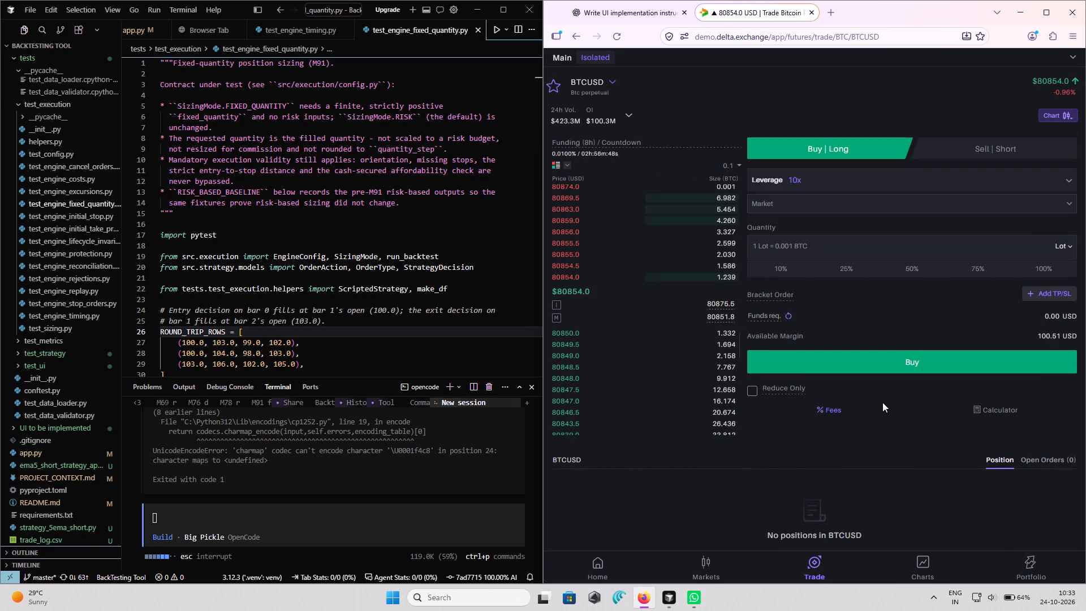
scroll(956, 158, up, 5)
scroll(980, 186, down, 7)
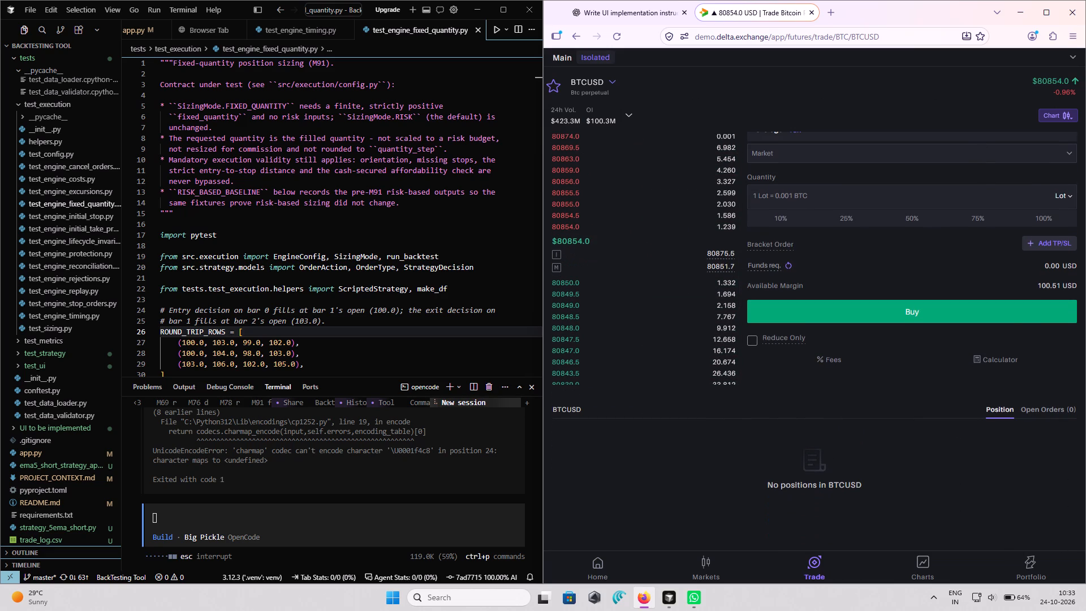
scroll(987, 229, up, 5)
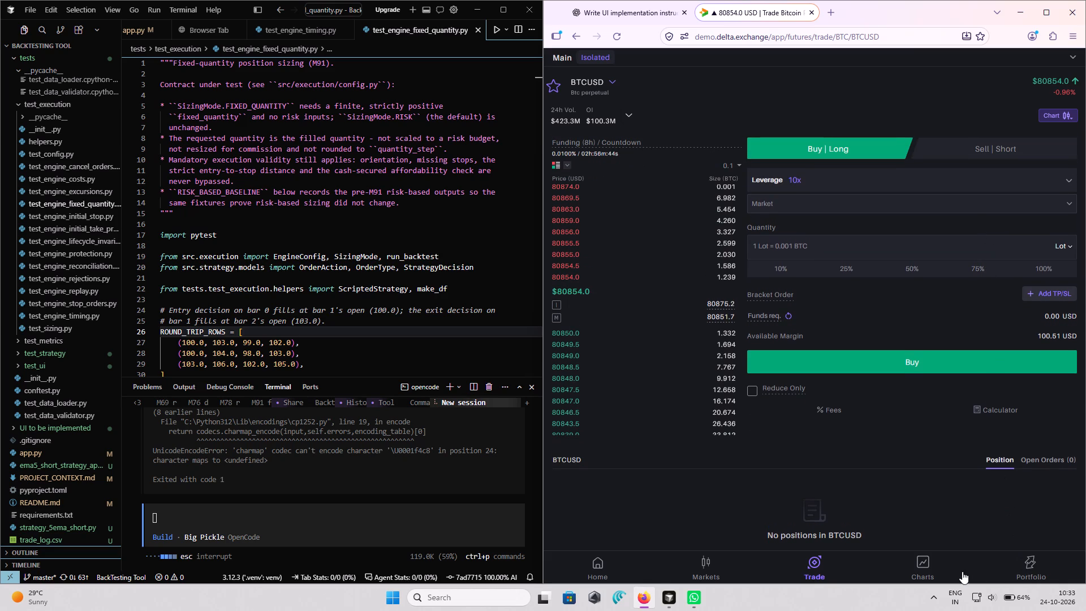
Open the BTCUSD price chart, set its interval to 15 minutes and frame the recent candles.
click(924, 567)
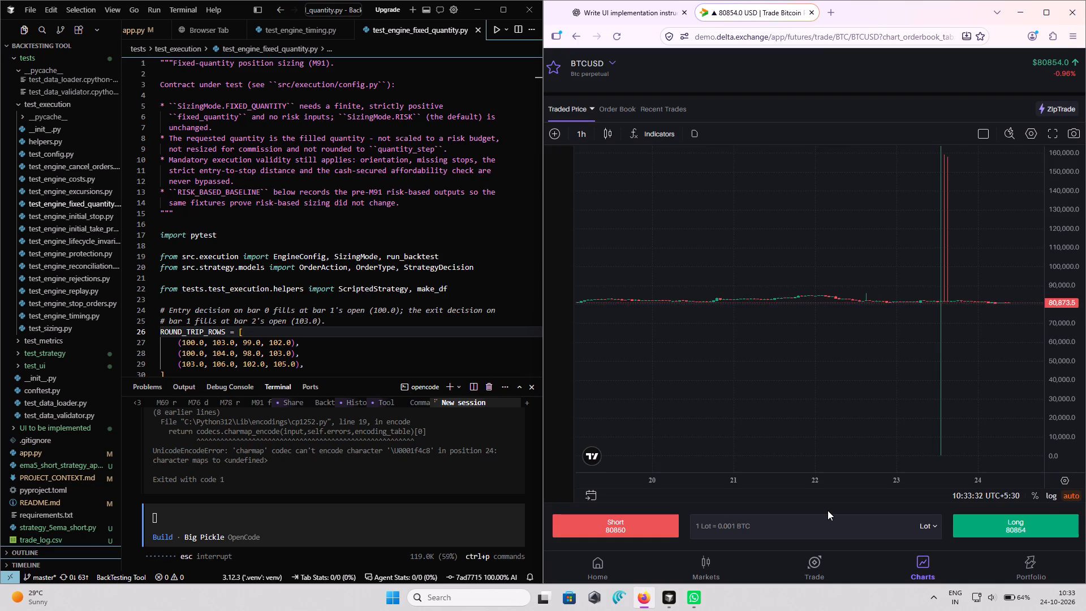
double_click(799, 477)
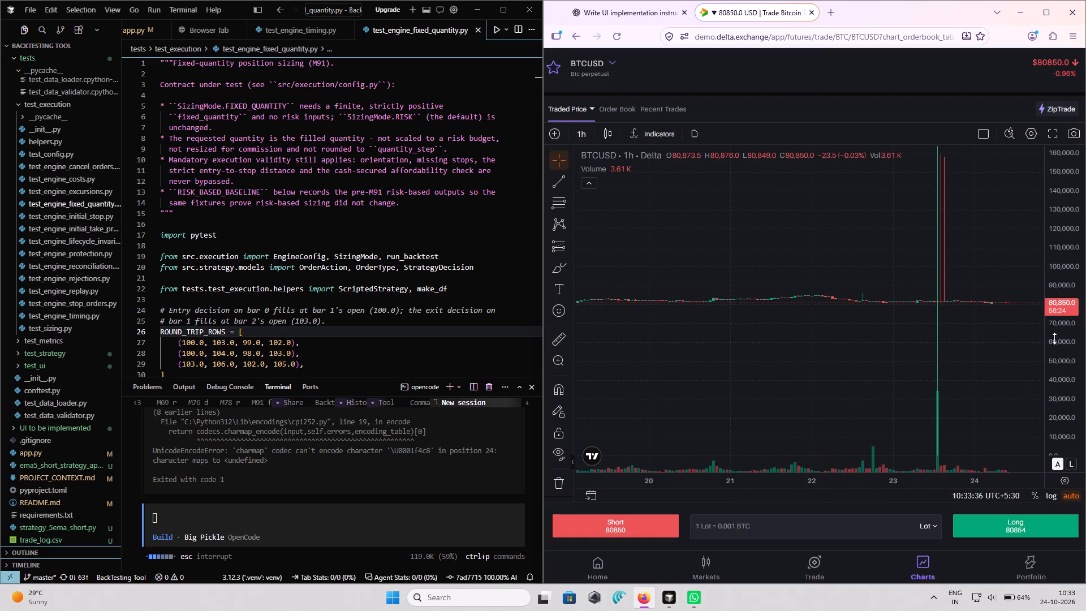
double_click(1057, 339)
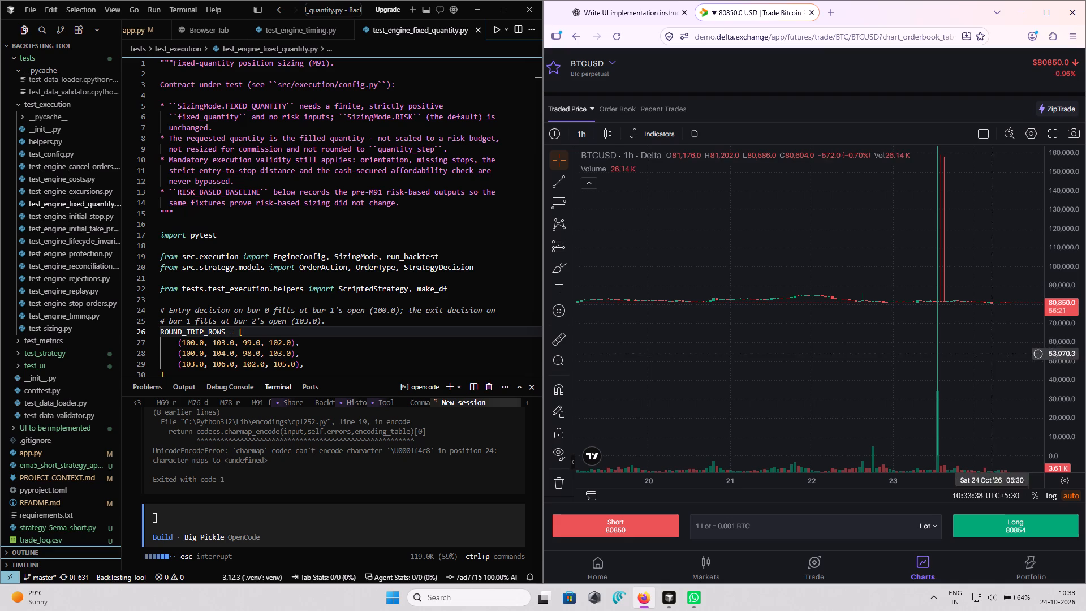
drag(962, 359, 843, 408)
drag(841, 480, 653, 505)
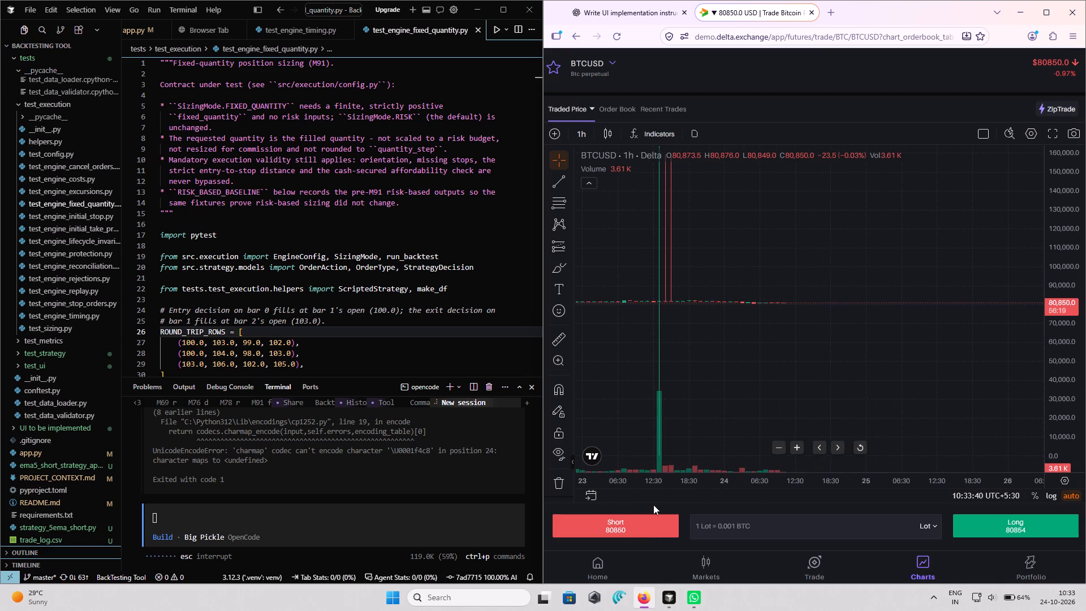
drag(653, 505, 643, 505)
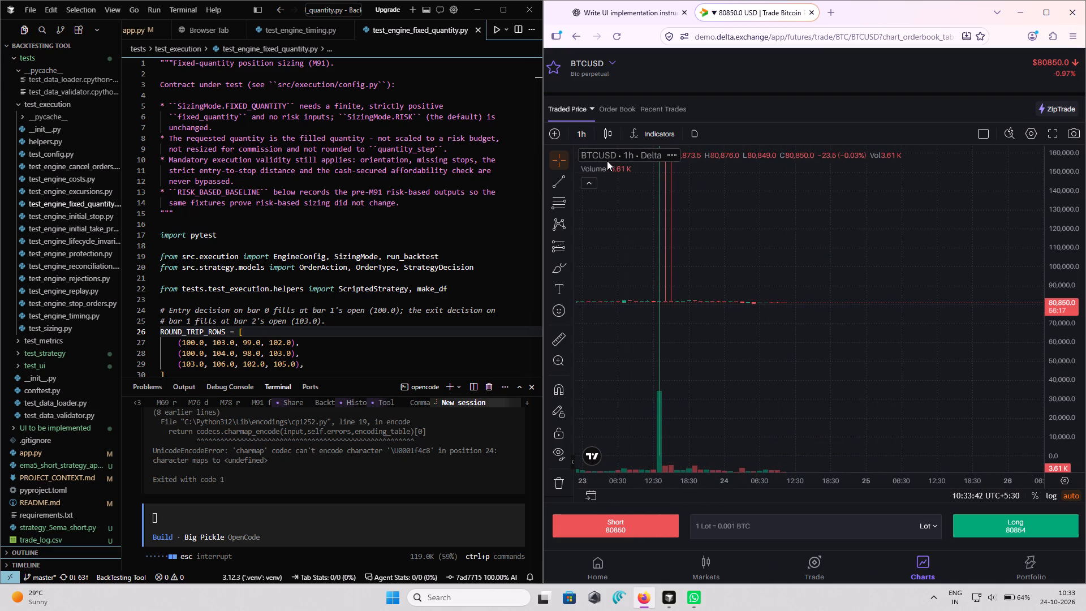
click(578, 136)
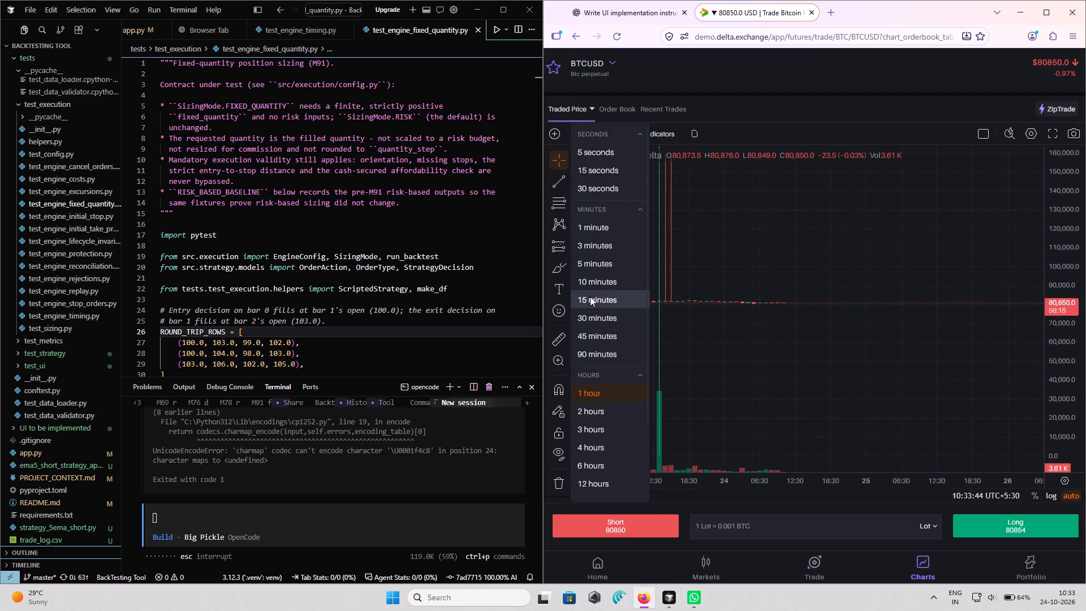
click(590, 296)
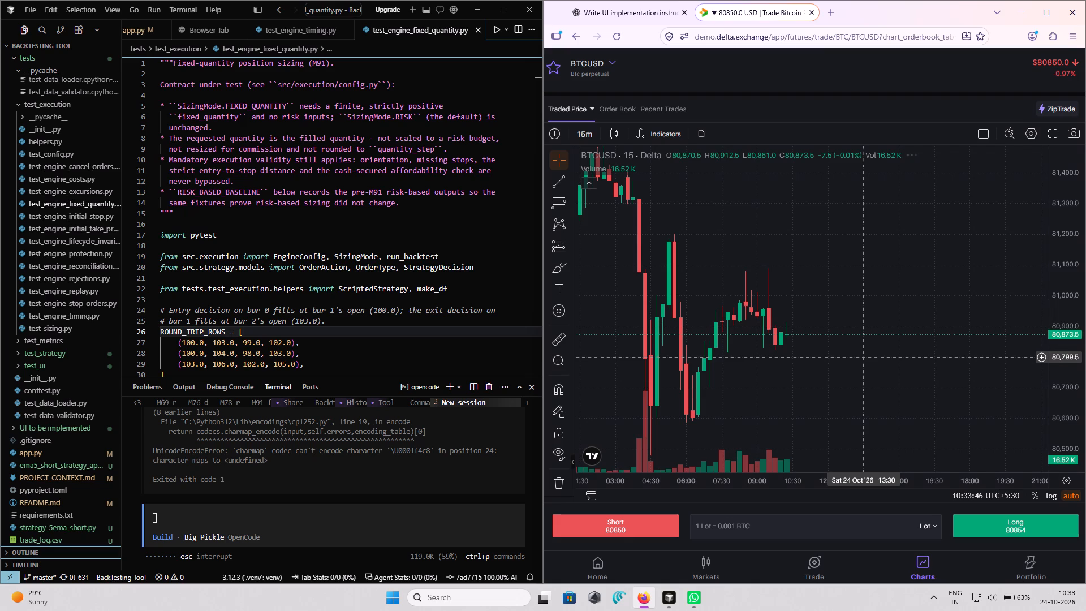
drag(848, 362, 893, 362)
drag(1066, 315, 1055, 381)
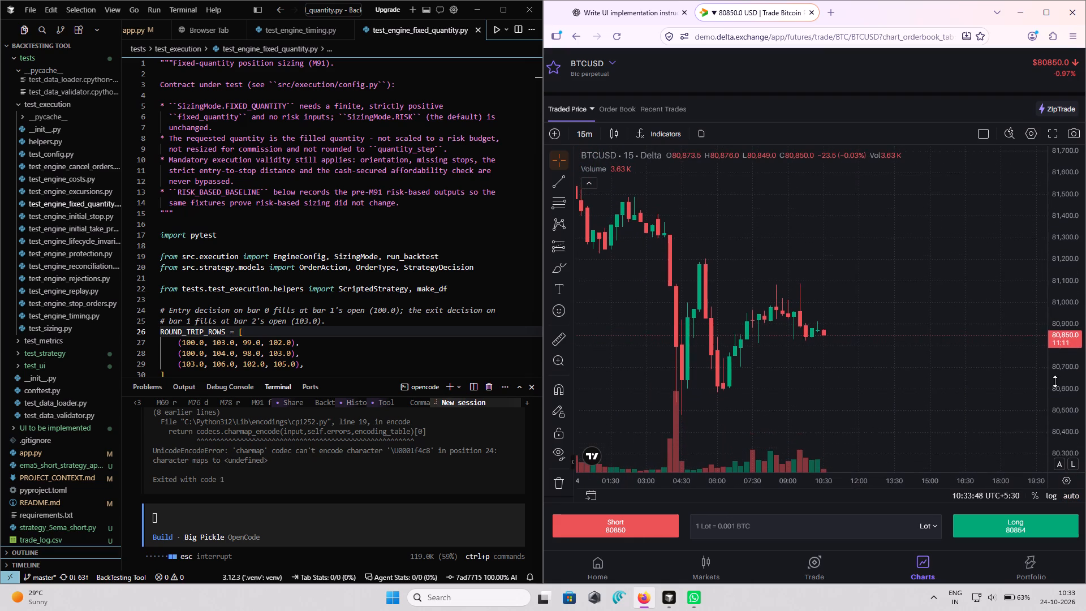
drag(1055, 381, 1052, 389)
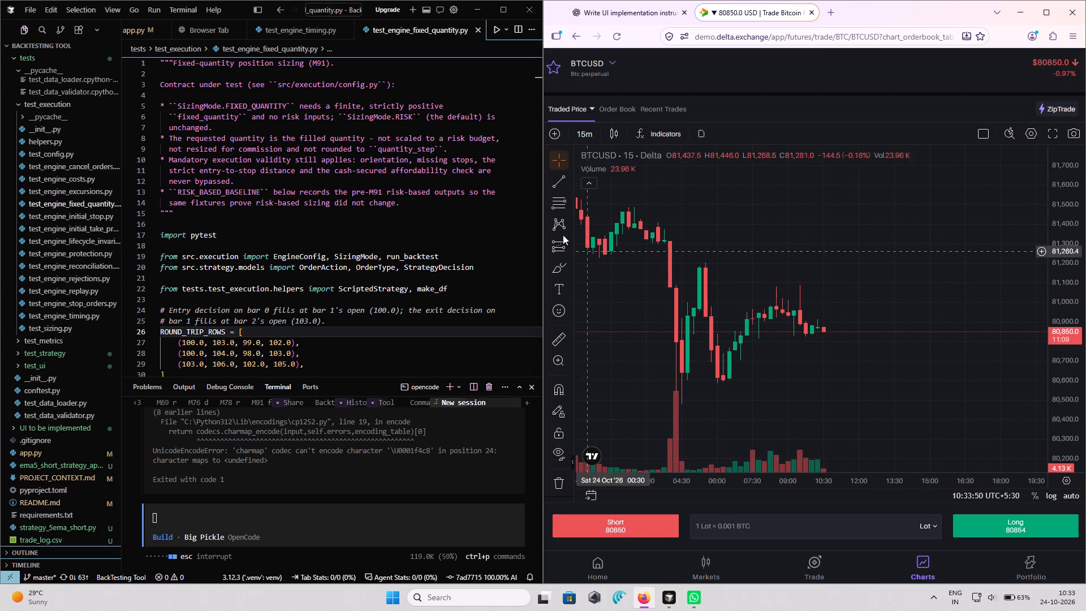
Draw a parallel channel below the 06:15 low, from 24 Oct 05:45 to 11:15, spanning about 80,588 down to 80,352.
click(569, 182)
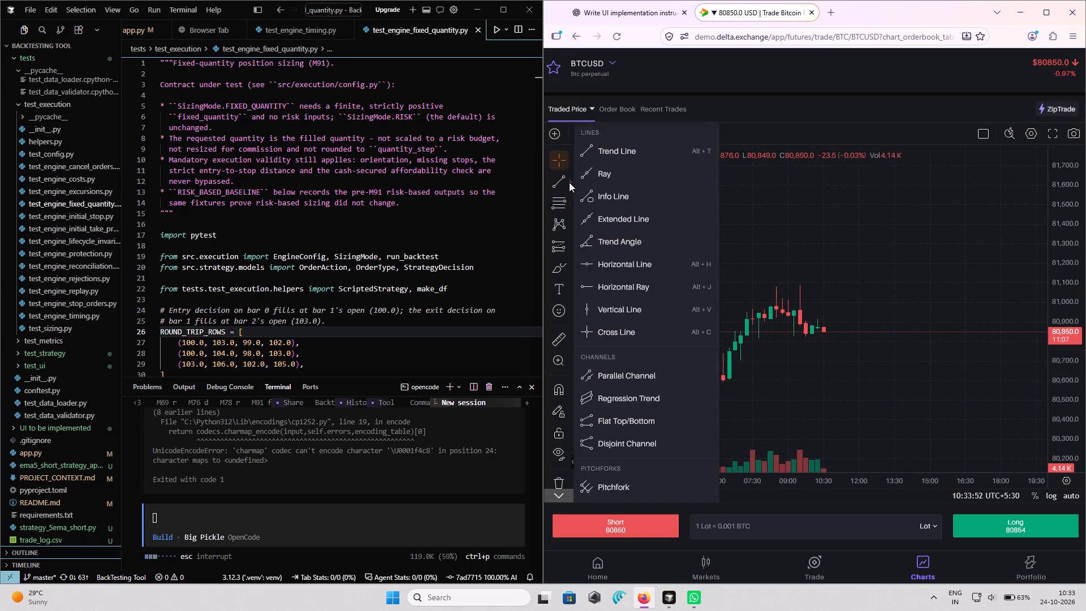
click(602, 370)
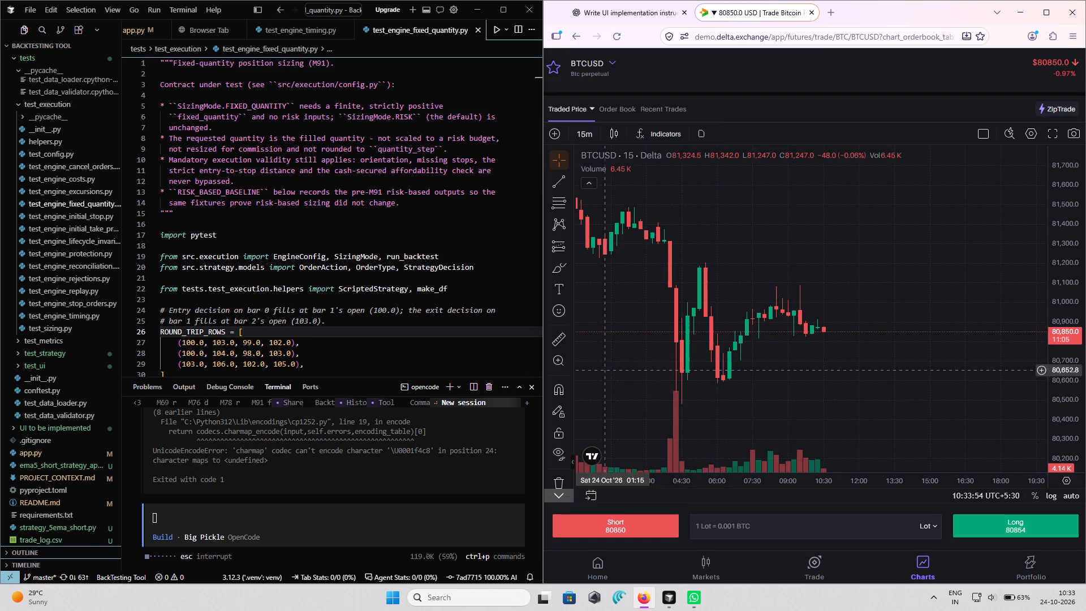
click(712, 382)
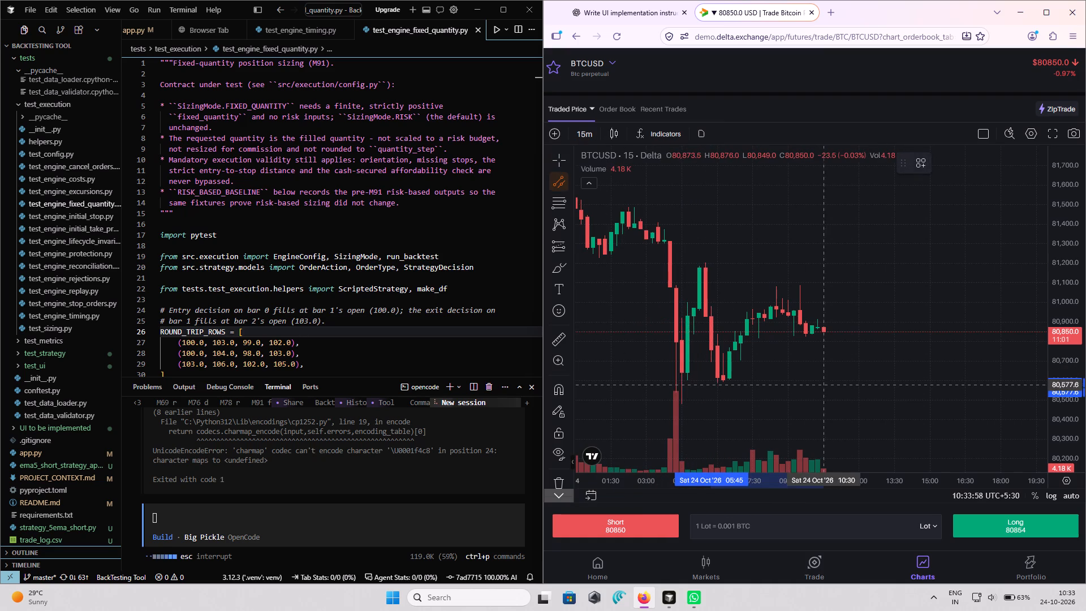
click(839, 383)
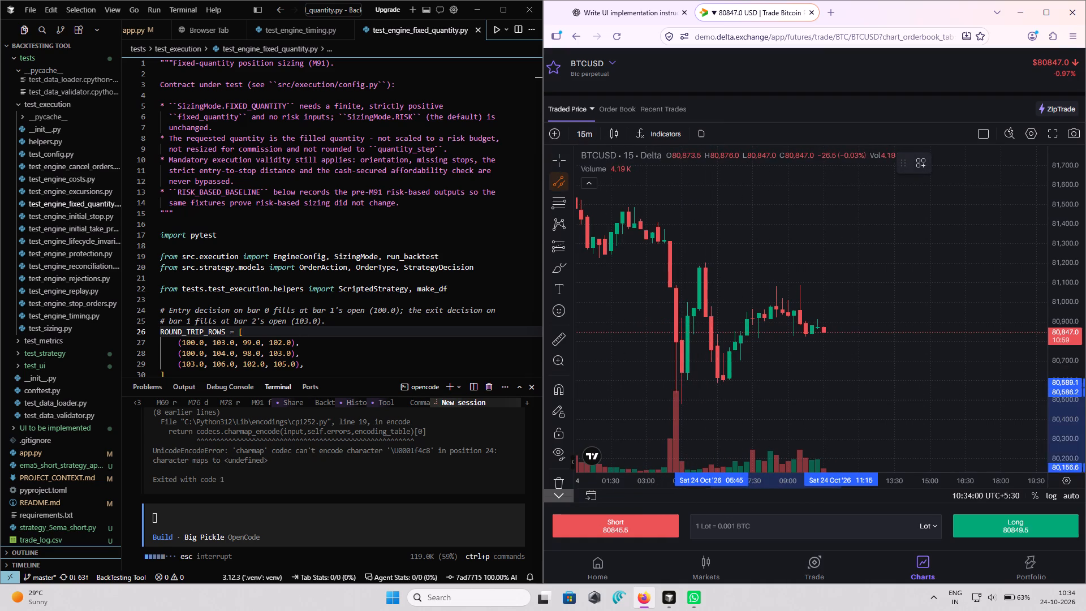
click(929, 429)
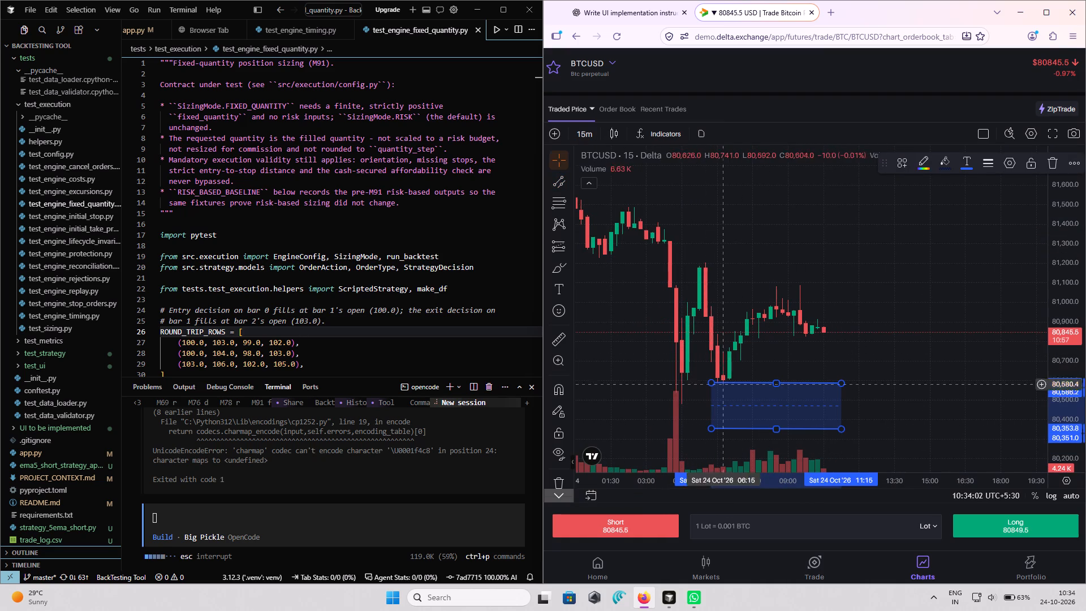
Narrow the parallel channel to a thin band by raising its lower edge to about 80,583.
drag(774, 427, 774, 400)
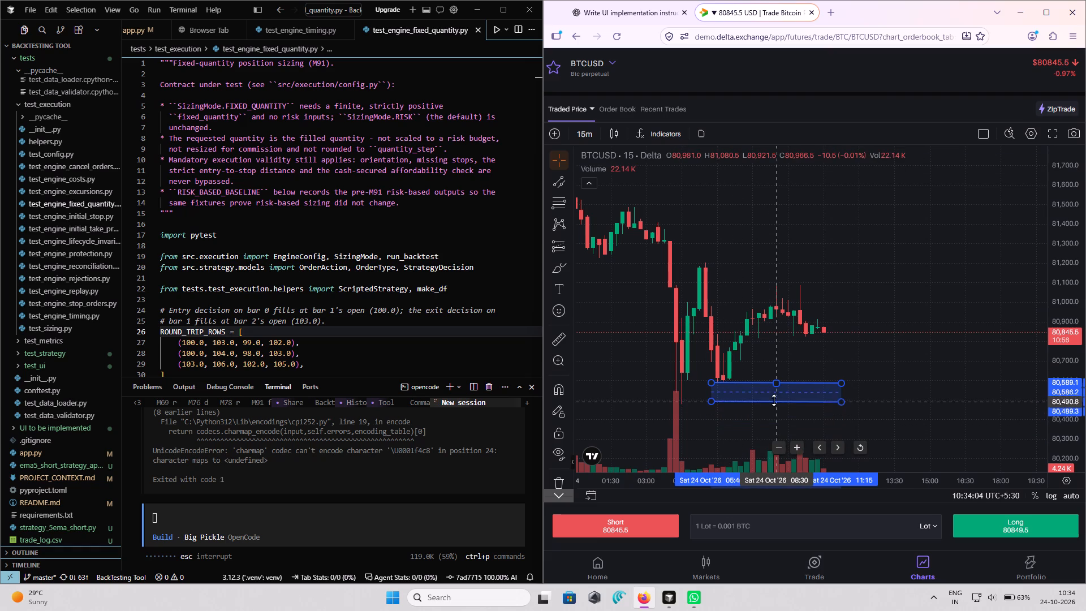
drag(774, 400, 776, 384)
click(776, 384)
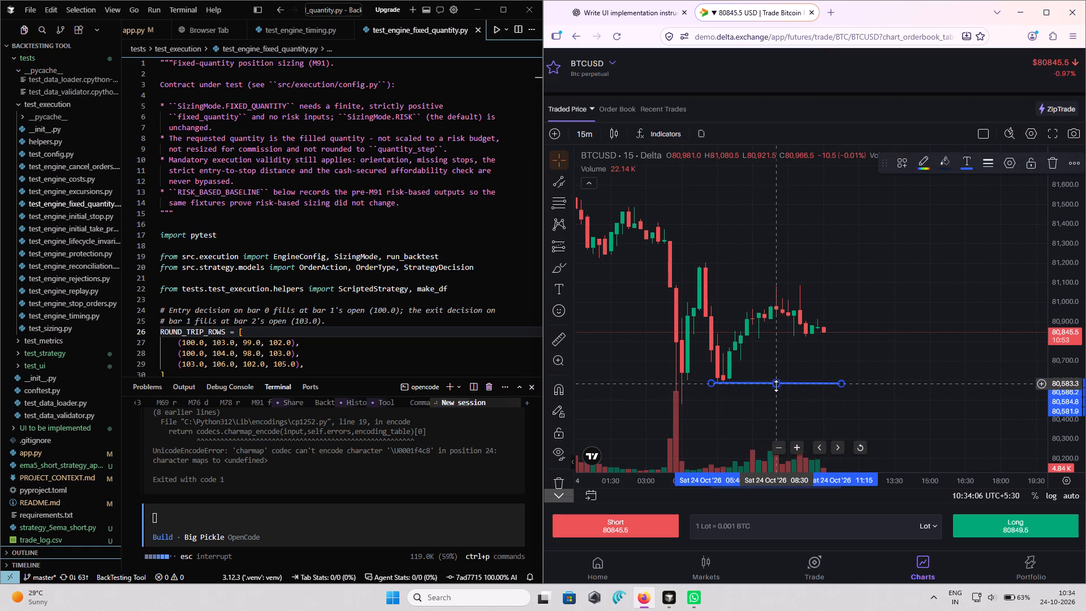
click(829, 362)
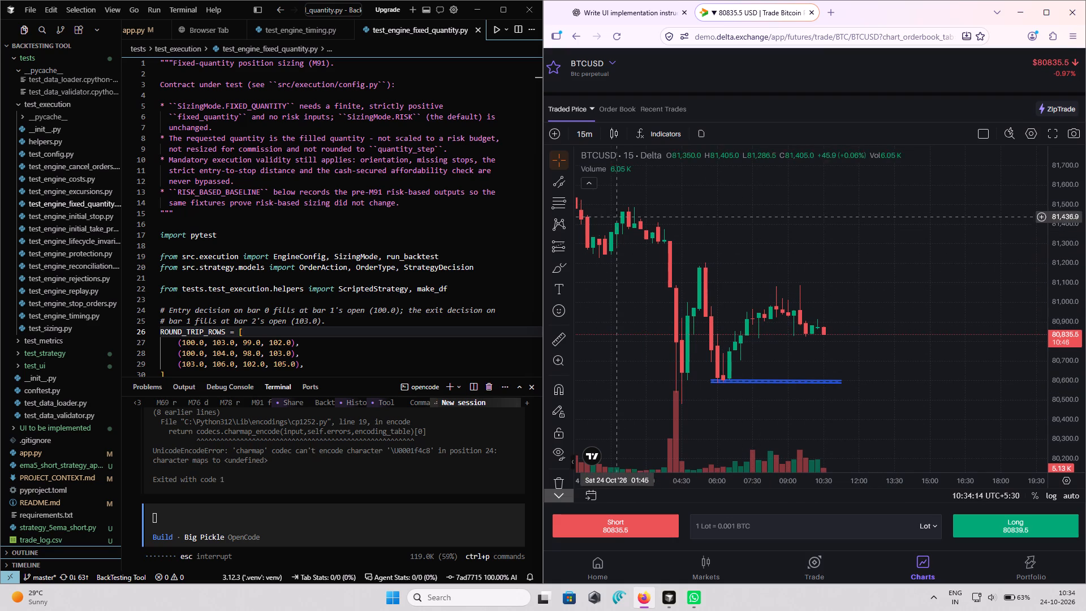
Draw a thin parallel channel at the 02:15 high, from 24 Oct 02:15 to 11:45, at about 81,477.
click(558, 180)
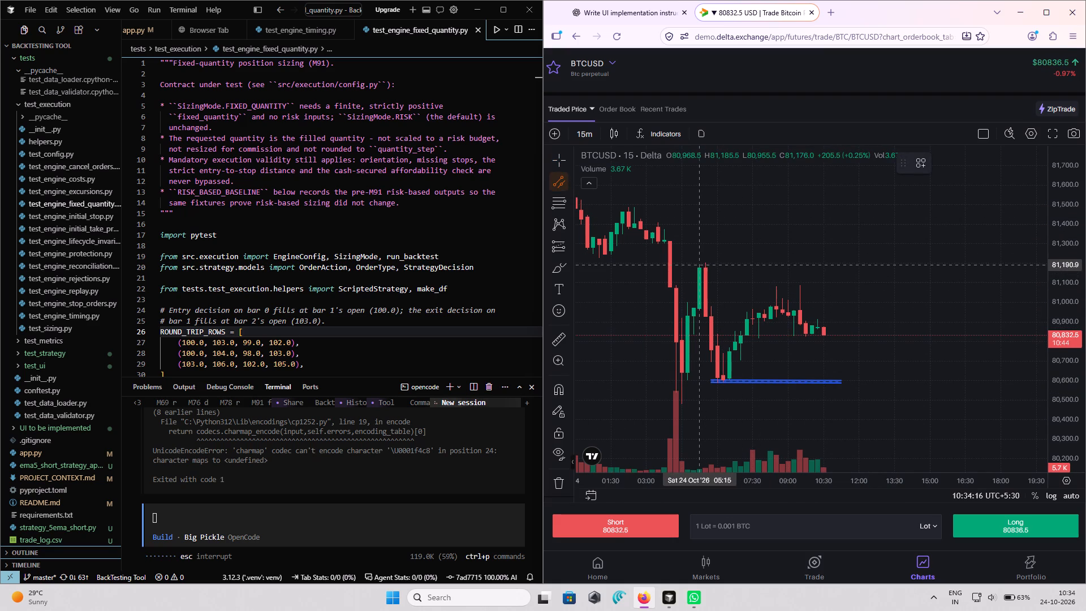
click(628, 209)
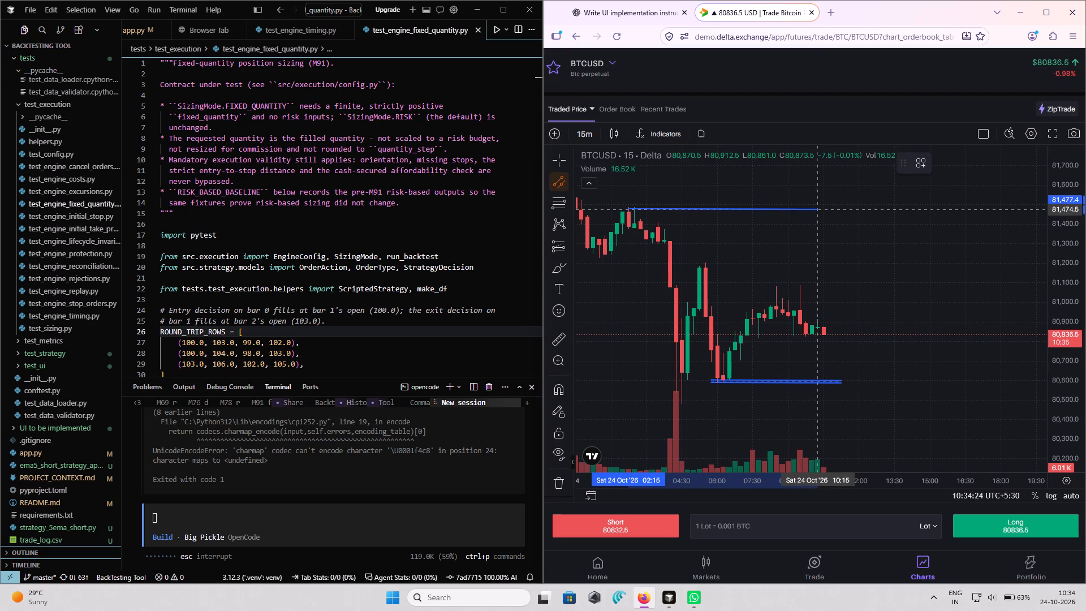
click(851, 209)
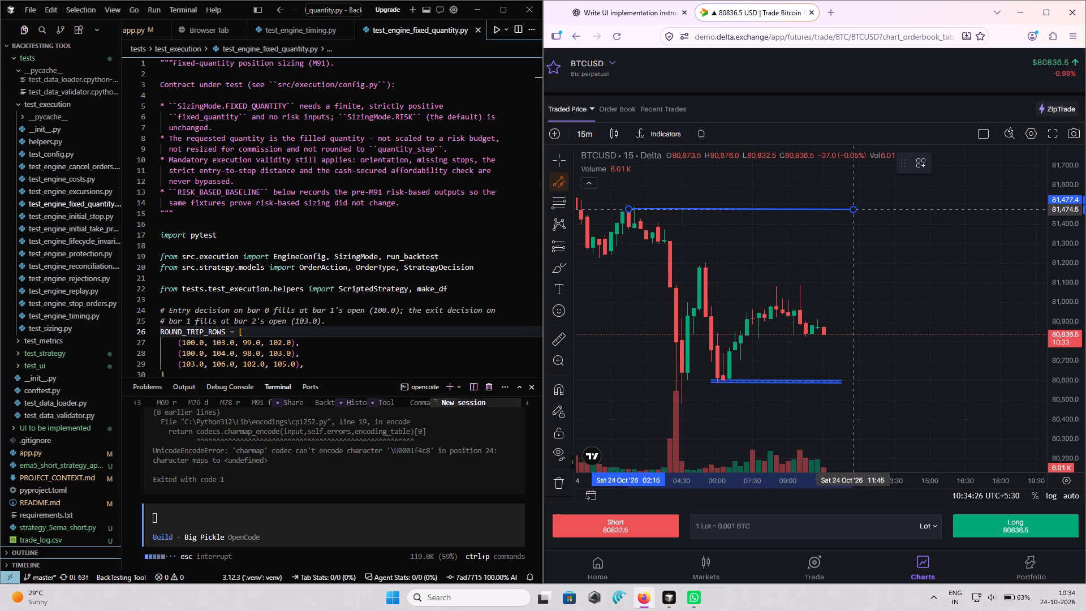
click(853, 207)
click(807, 295)
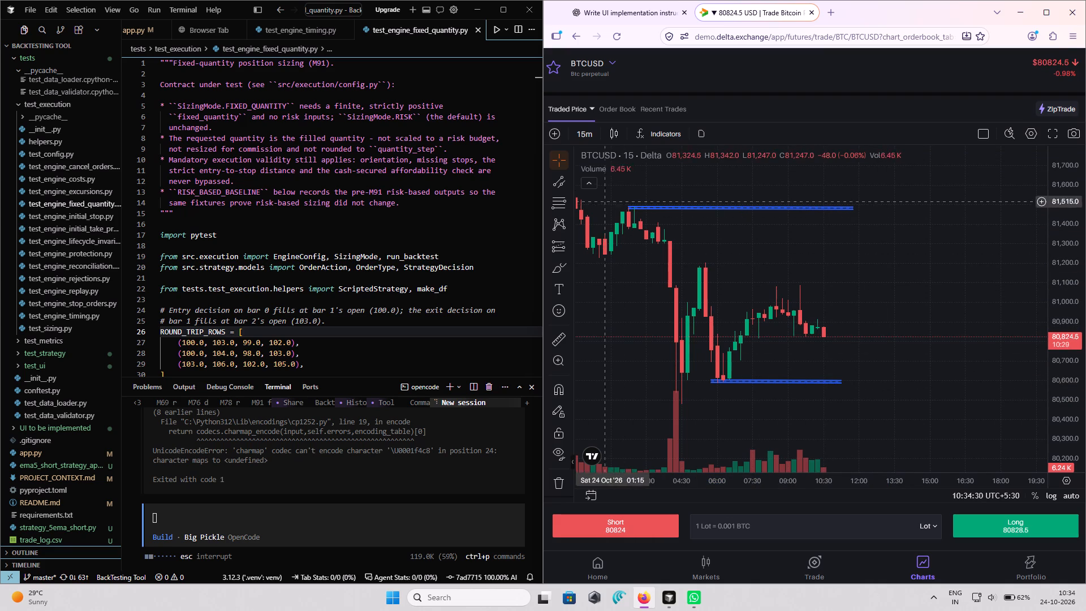
Draw a thin parallel channel at the 05:15 swing high, from 24 Oct 05:15 to 13:15, at about 81,197.
click(558, 176)
click(701, 264)
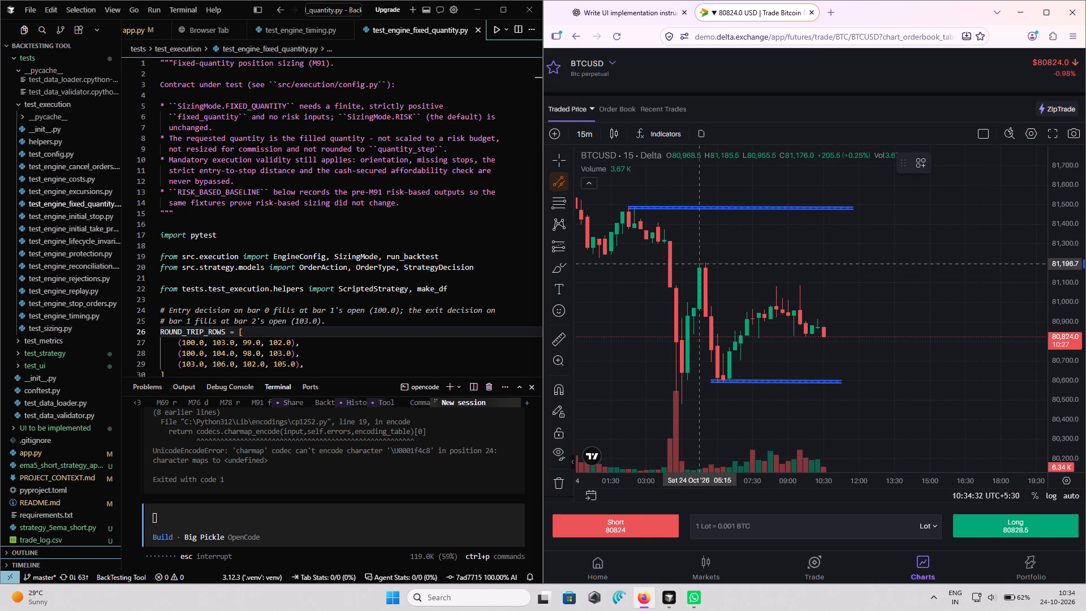
click(888, 264)
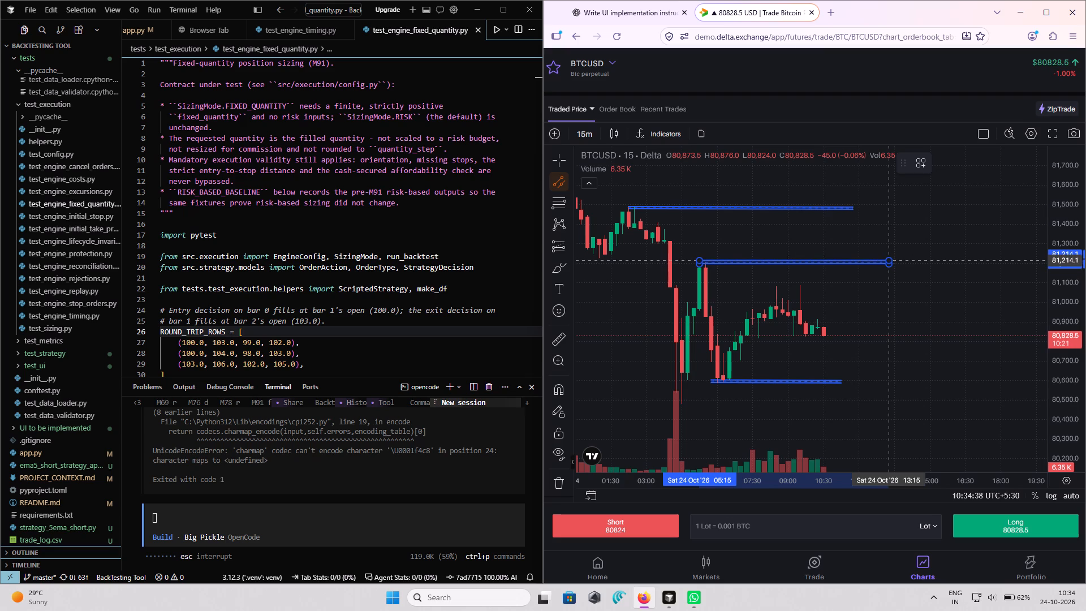
click(888, 263)
click(888, 279)
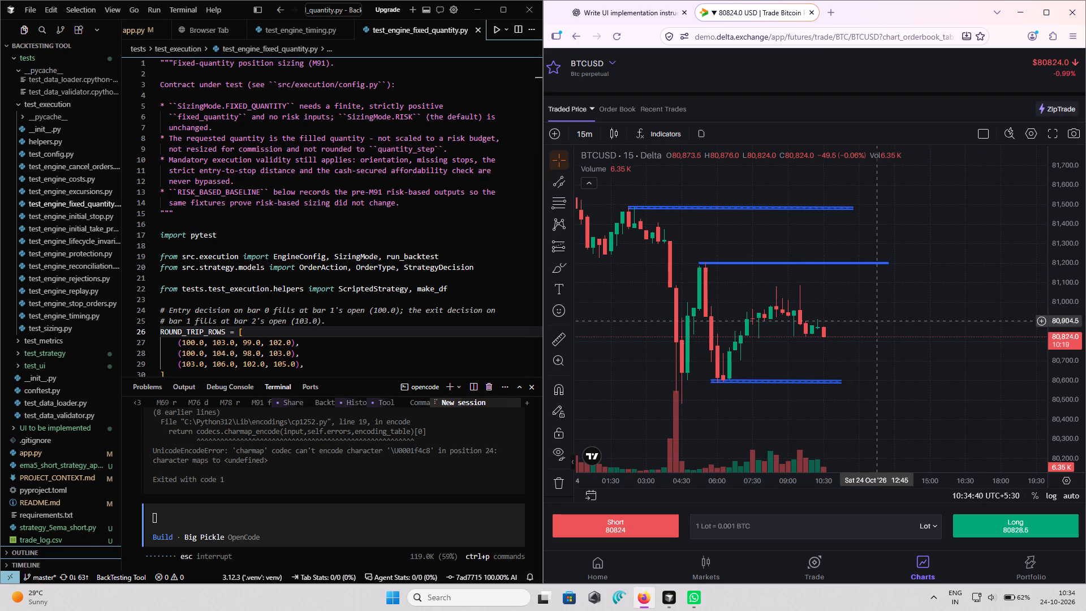
Examine the recent BTCUSD candles against the three drawn channels at different positions and scales.
drag(900, 398, 867, 399)
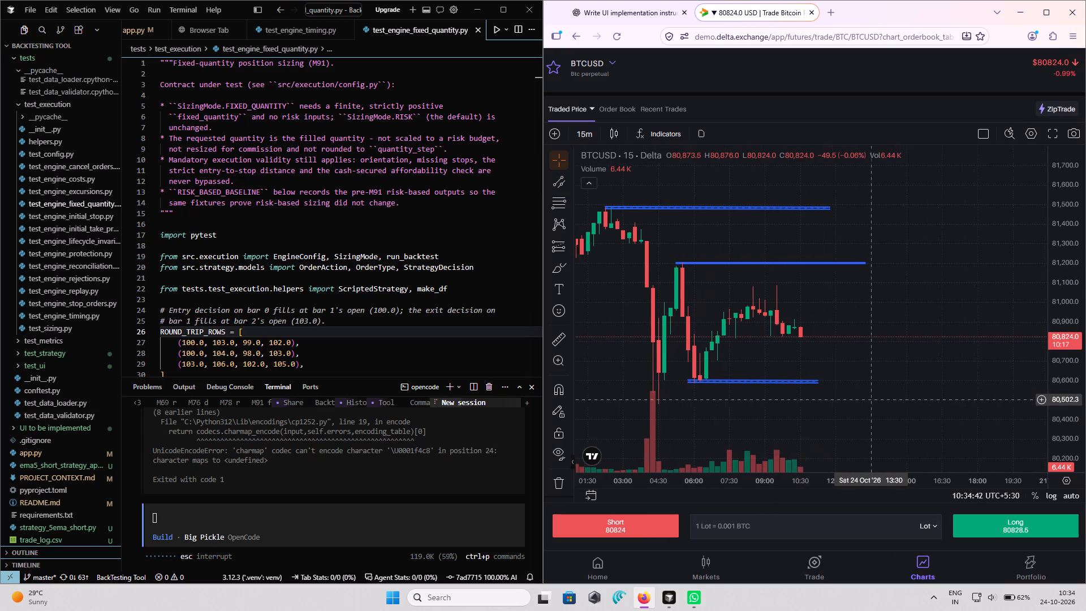
drag(867, 399, 845, 395)
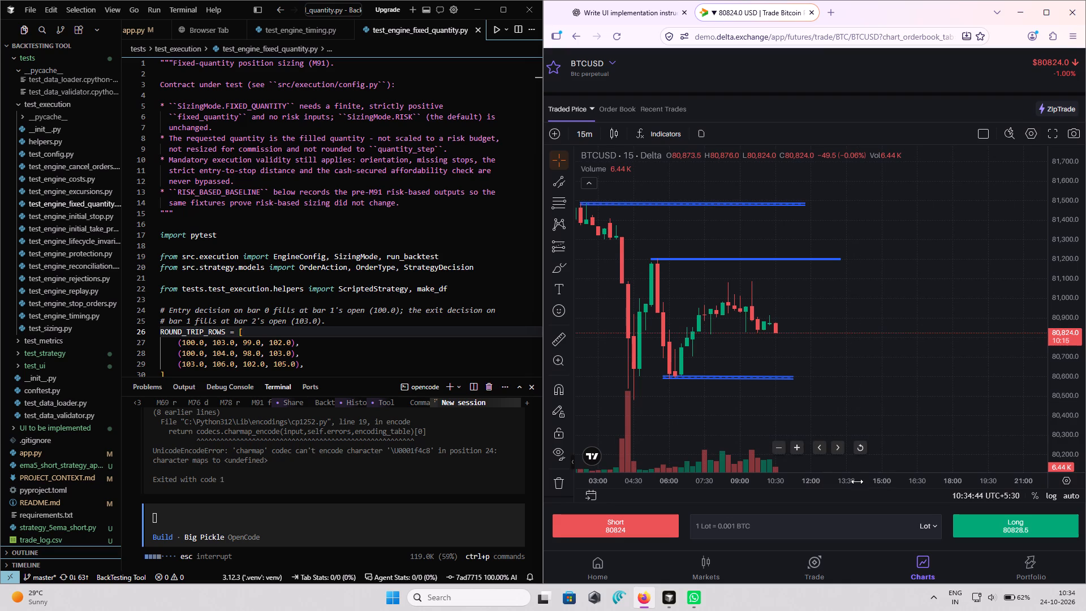
drag(858, 482, 820, 482)
drag(830, 400, 910, 402)
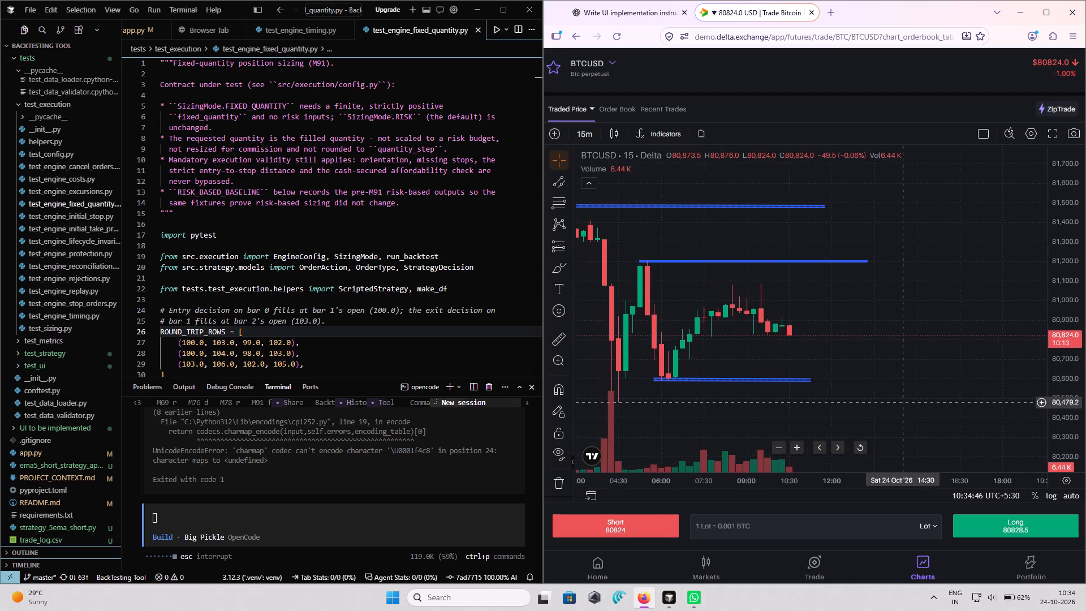
drag(910, 402, 932, 402)
drag(1063, 381, 1048, 328)
drag(966, 363, 959, 347)
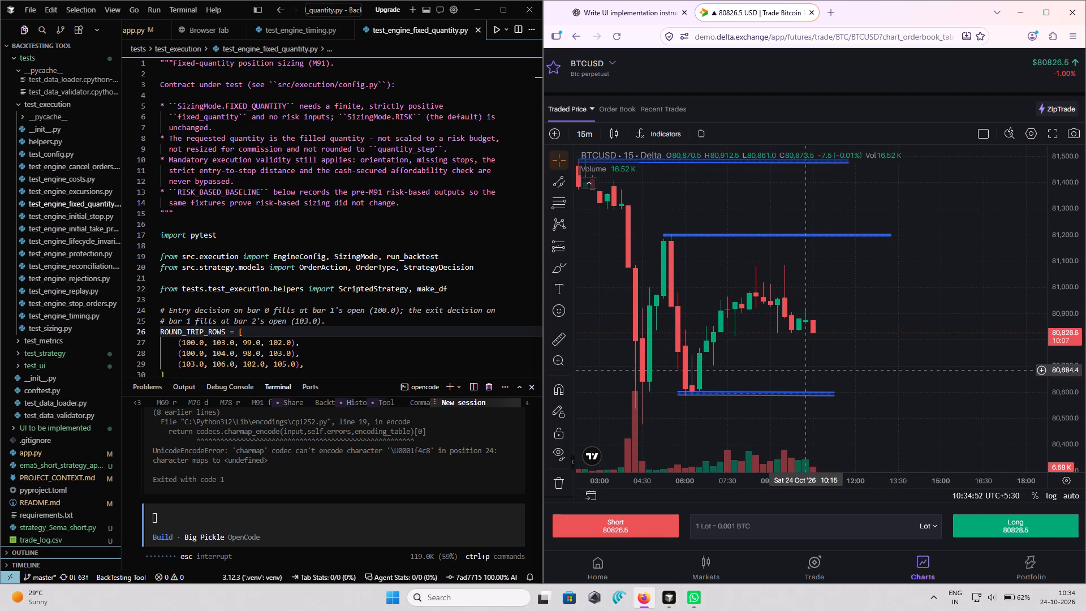
scroll(817, 496, down, 1)
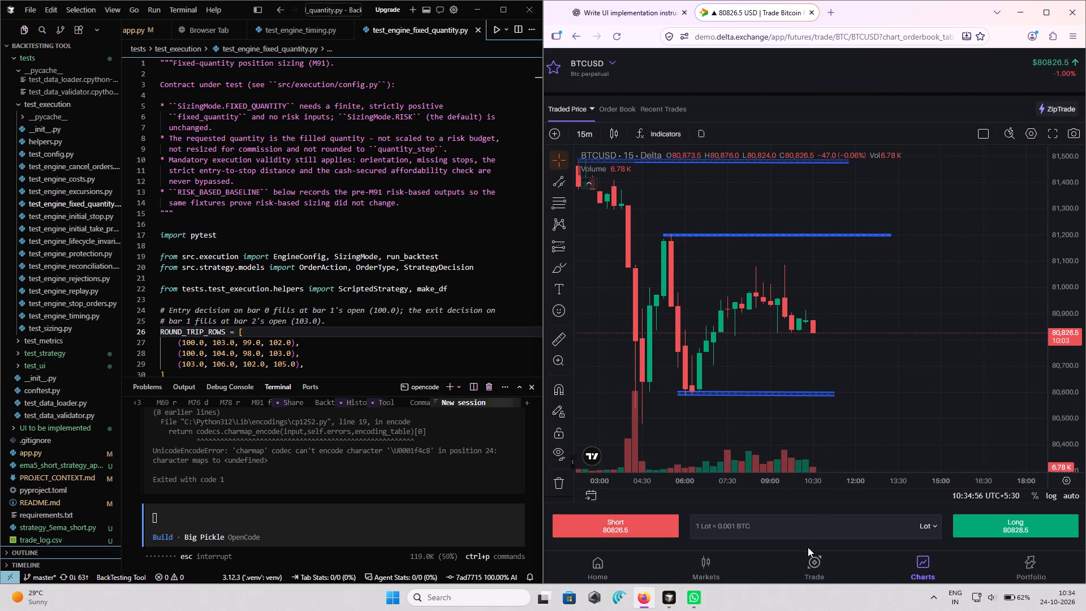
click(692, 563)
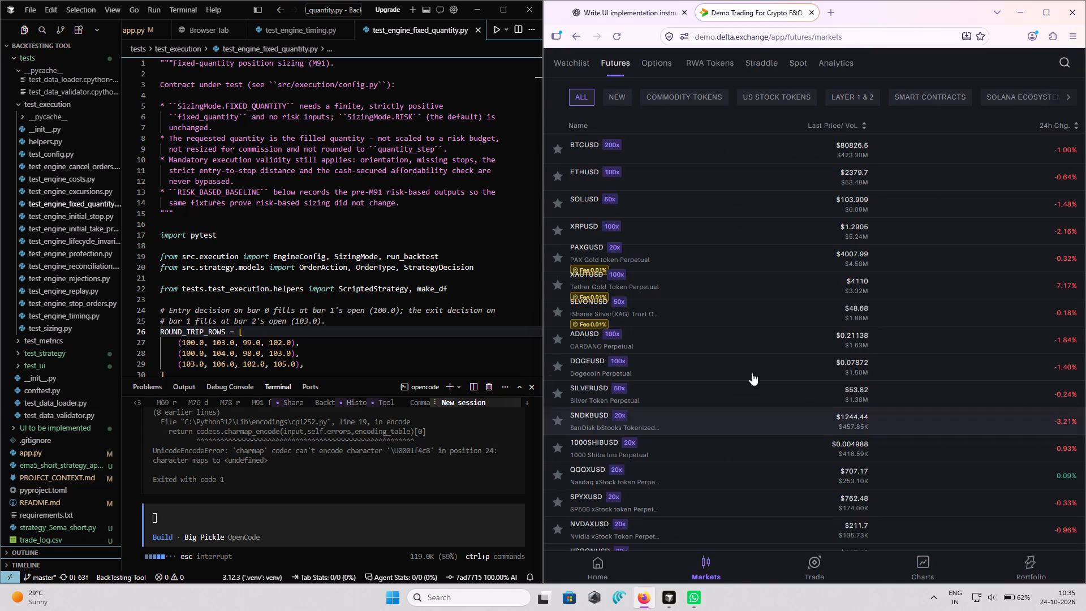
click(658, 62)
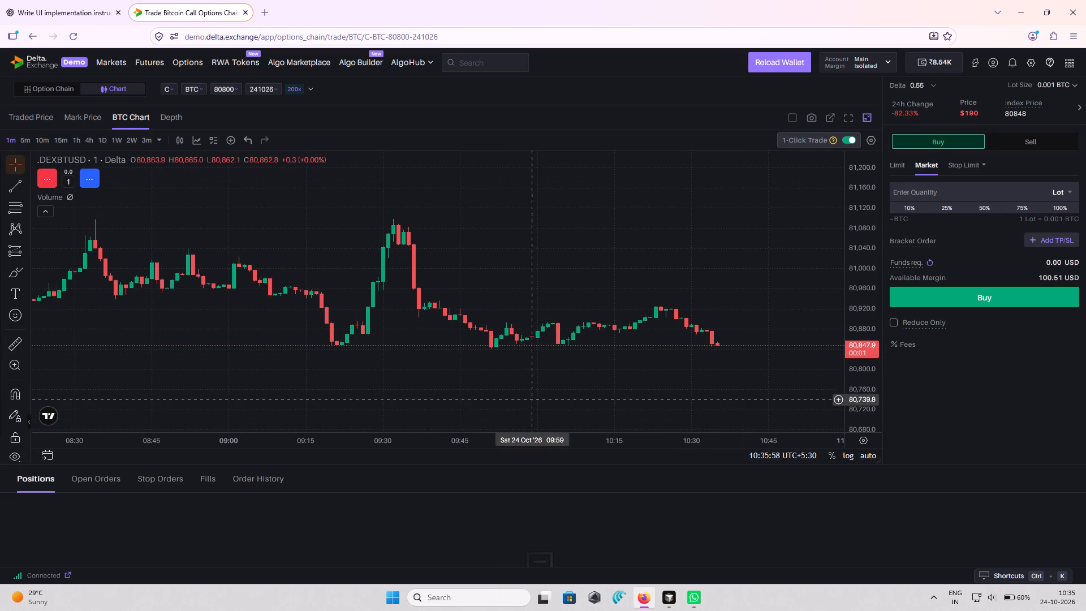
drag(530, 440, 551, 440)
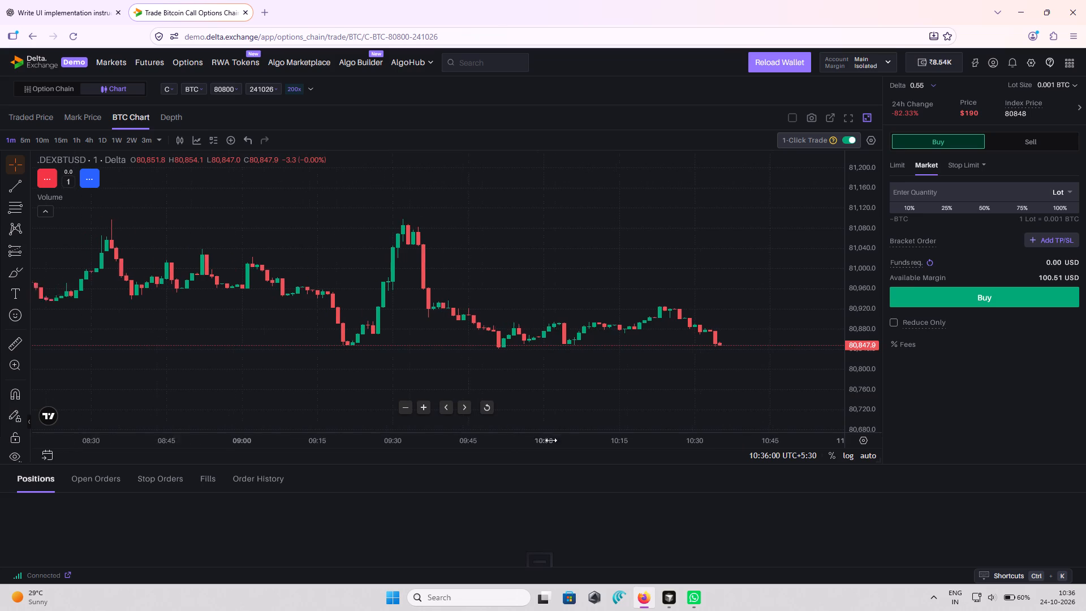
drag(551, 440, 712, 424)
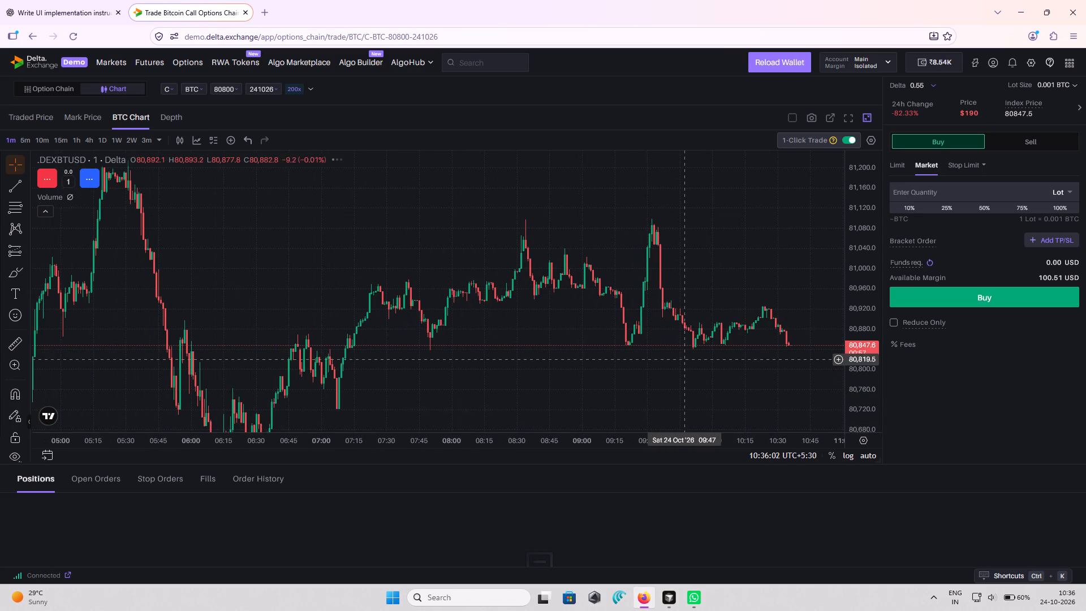
drag(682, 358, 611, 344)
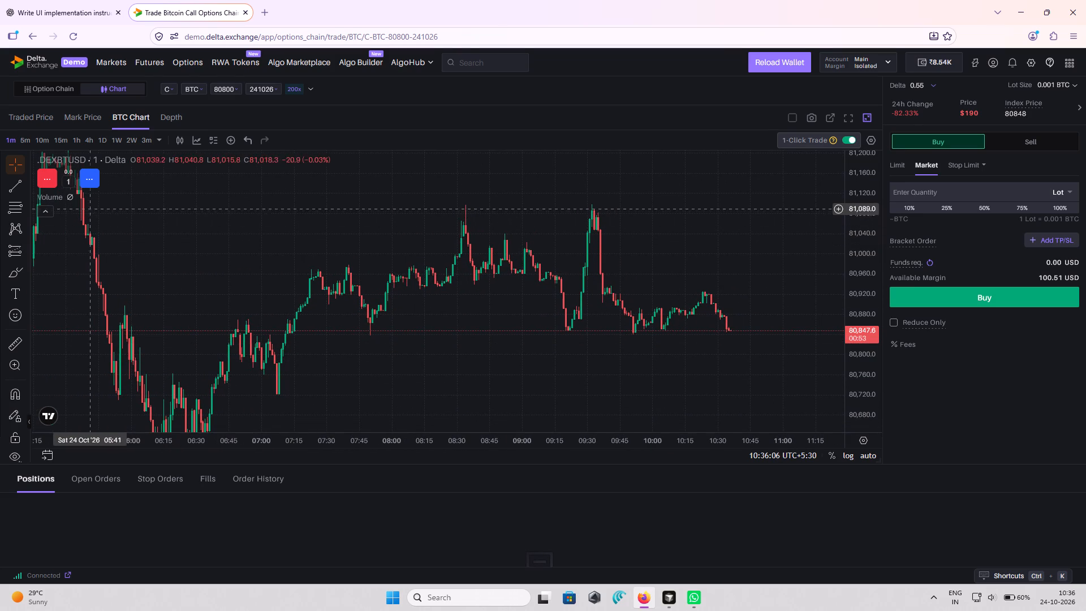
Draw a thin parallel channel along the recent lows, from 24 Oct 07:44 to about 10:54, spanning about 80,838 to 80,846.
click(27, 185)
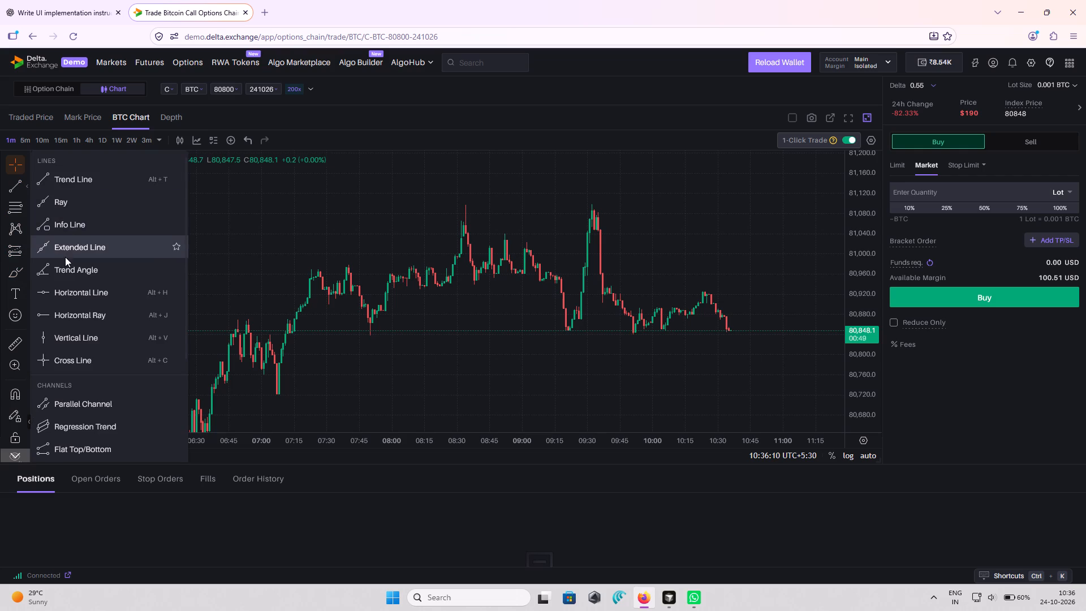
click(81, 394)
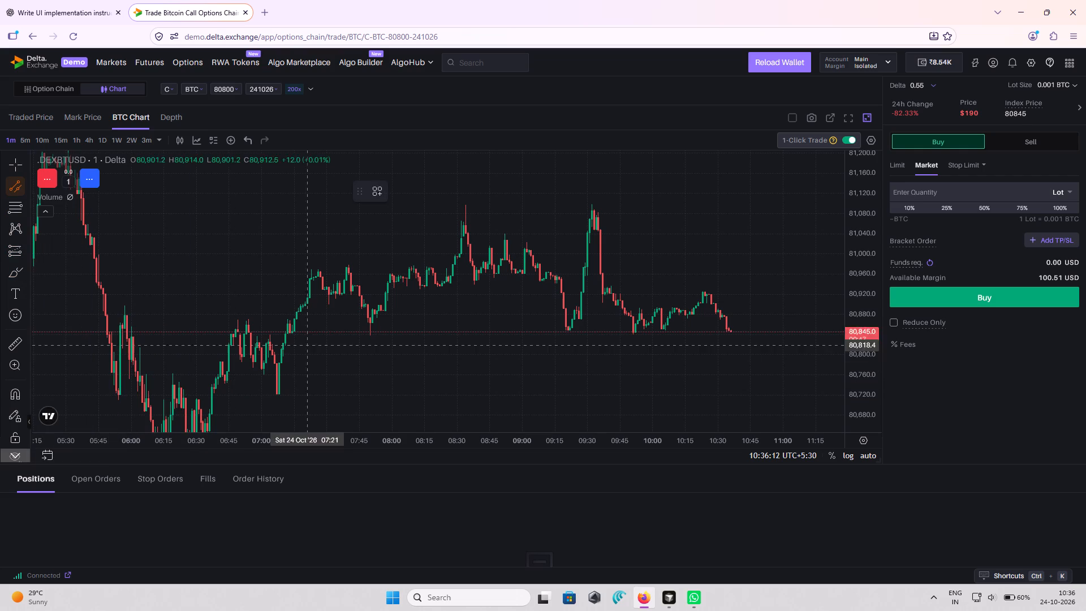
click(357, 335)
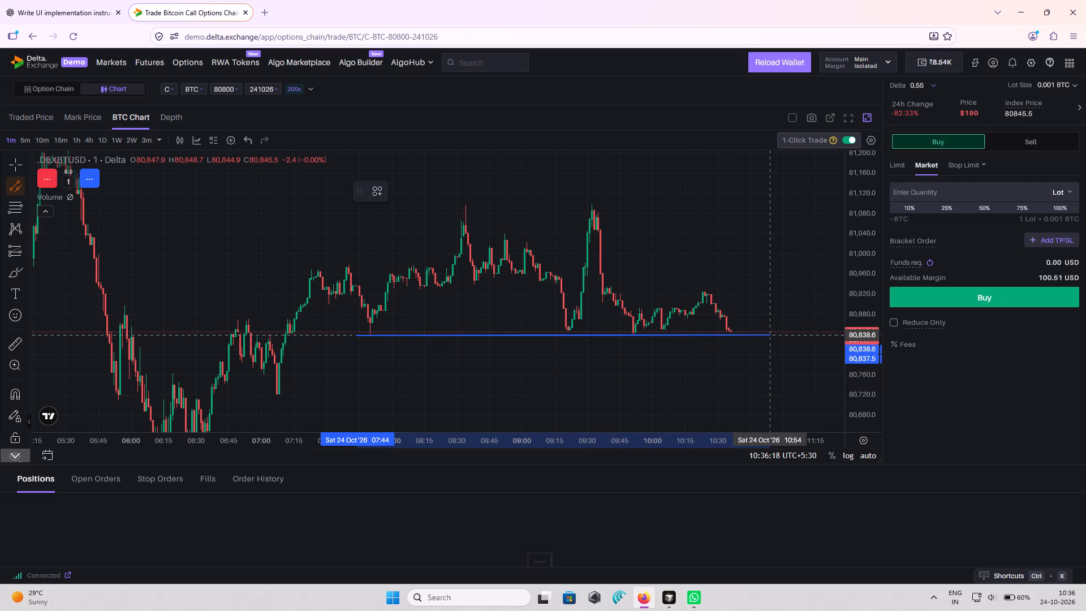
click(769, 335)
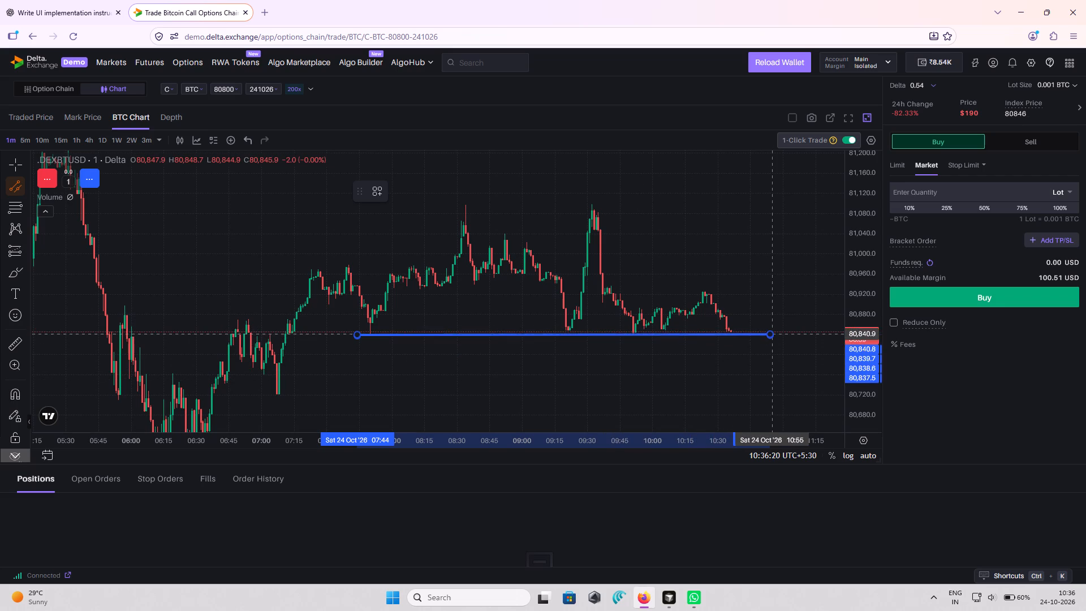
click(774, 331)
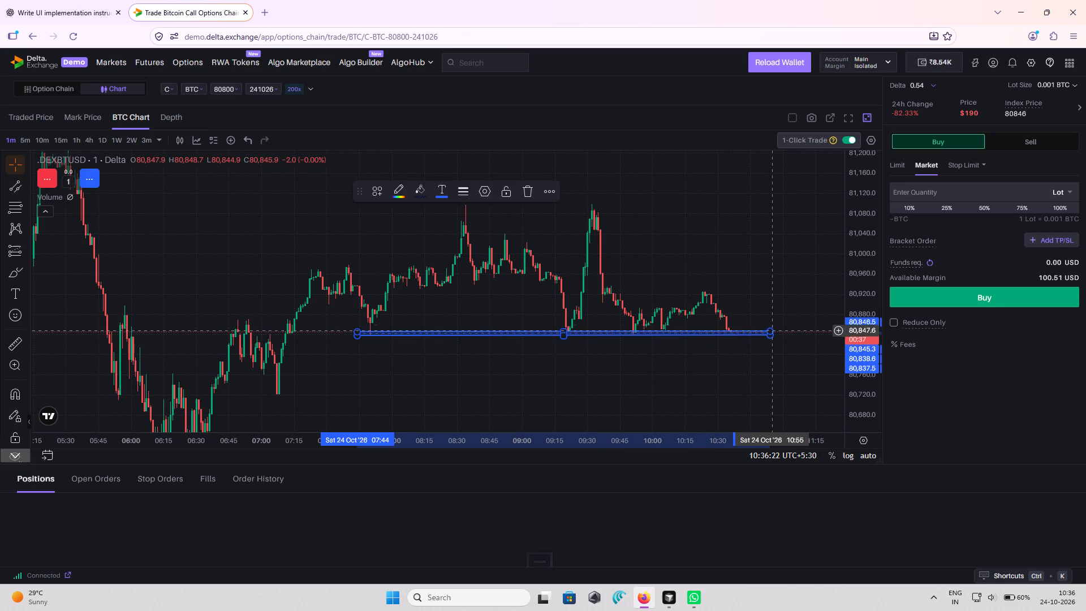
Switch the BTC 80800 option expiring 24 Oct 26 from call to put.
click(748, 310)
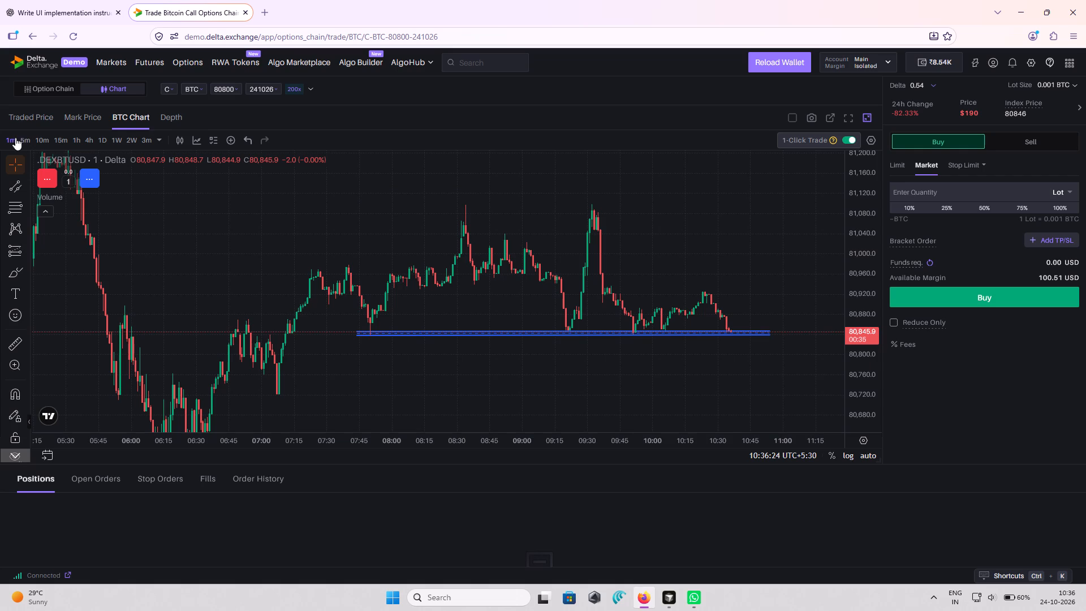
drag(871, 312, 855, 269)
drag(820, 295, 818, 295)
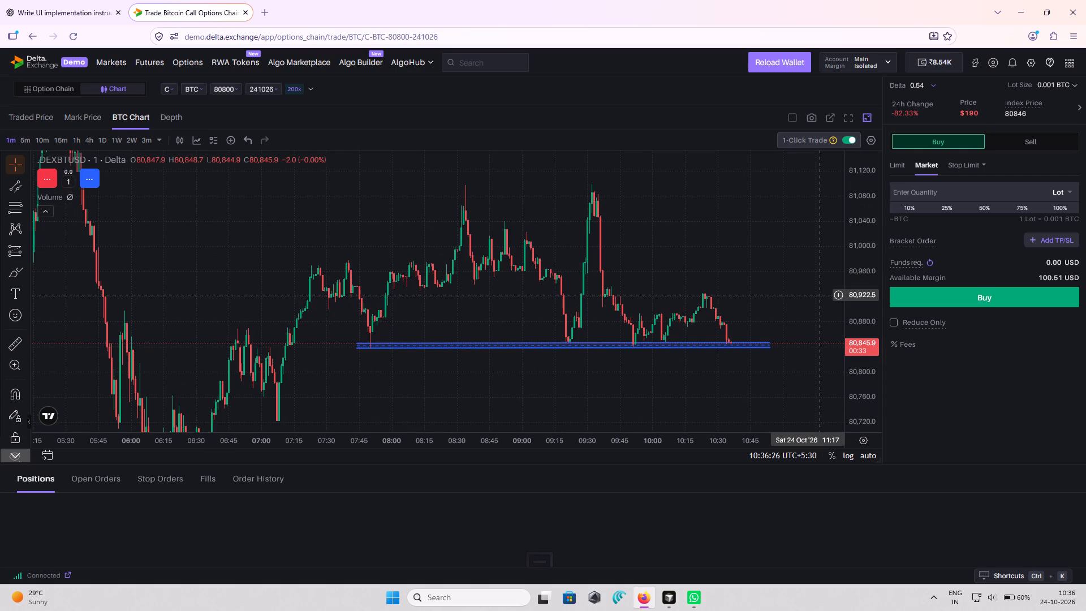
drag(818, 295, 722, 308)
drag(868, 309, 859, 247)
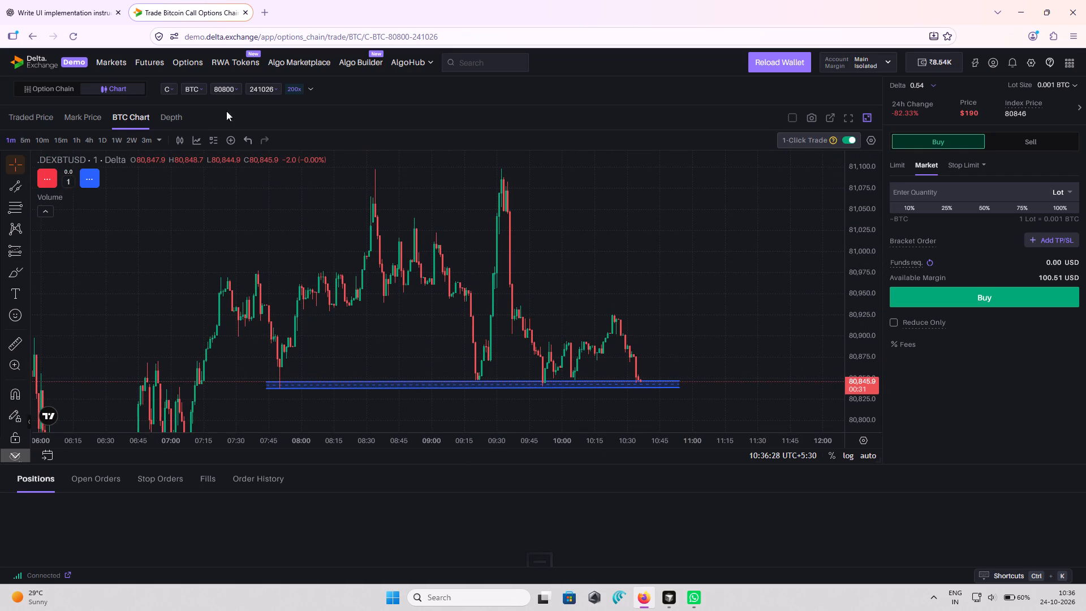
click(171, 87)
click(178, 104)
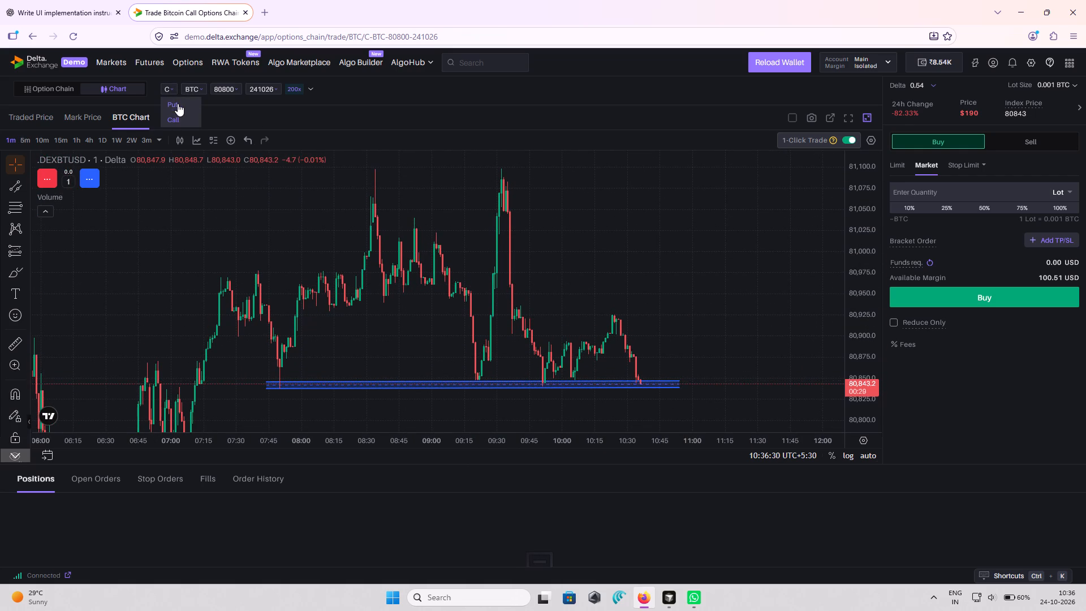
Set the market buy order quantity for the 80800 put to 75%, giving 477 lots.
drag(870, 330, 854, 177)
click(990, 209)
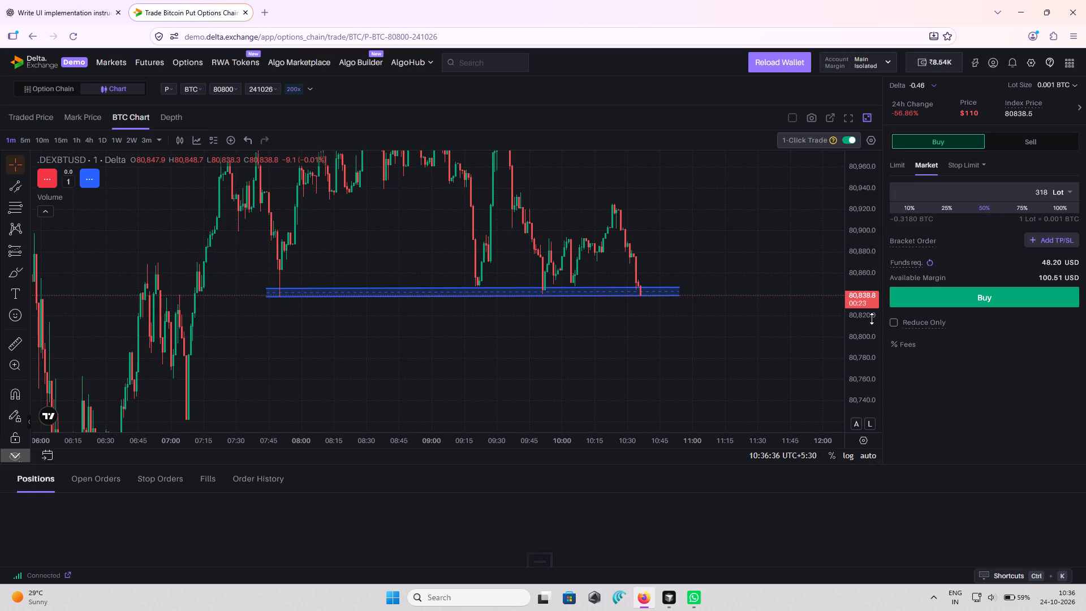
drag(872, 332, 855, 289)
drag(772, 287, 773, 325)
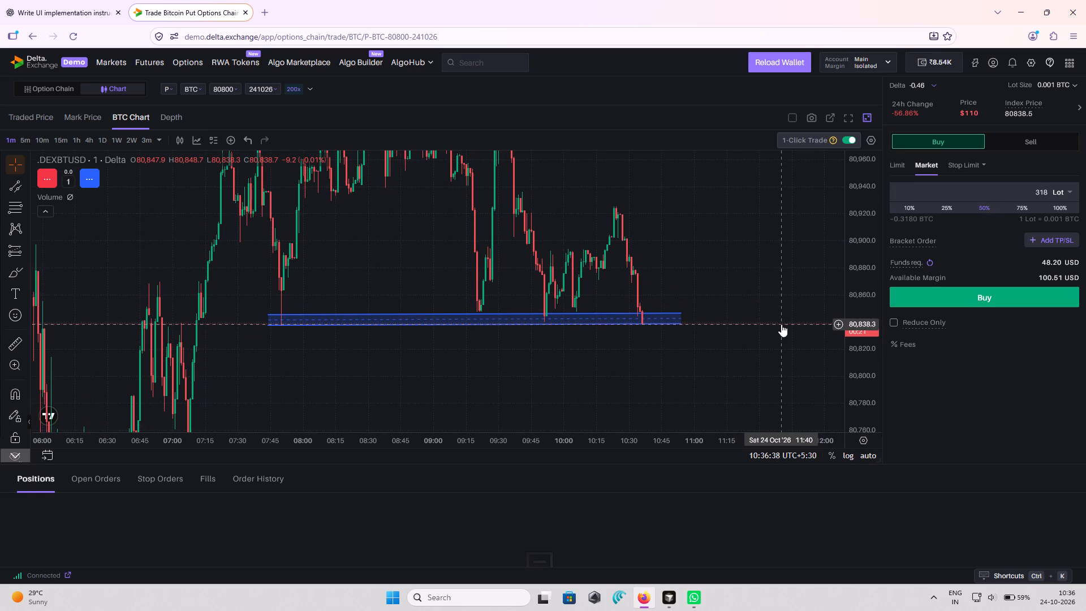
click(1020, 205)
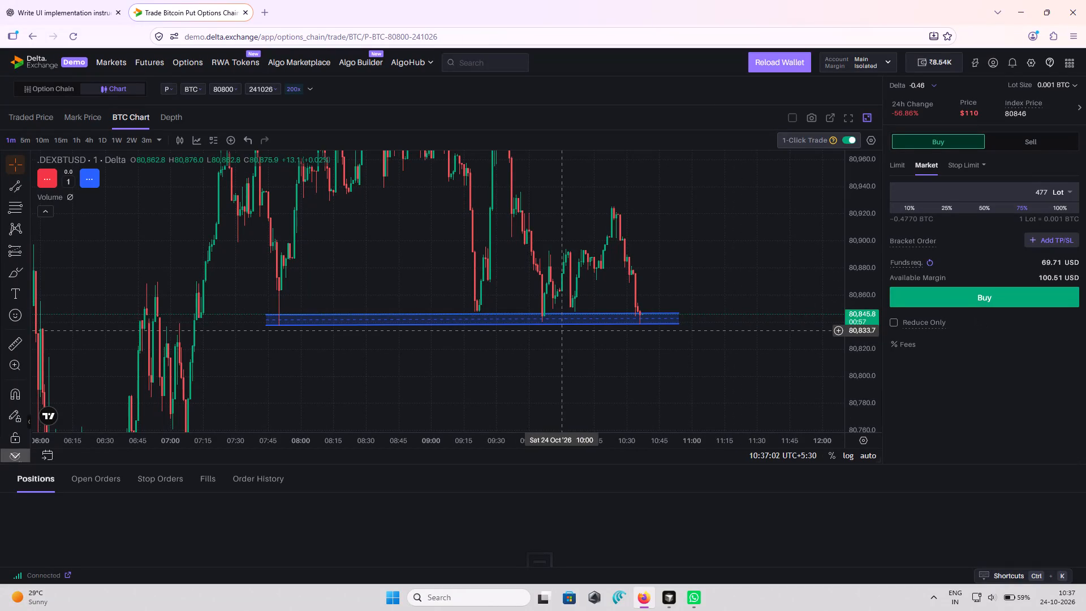
Widen the parallel channel along the recent lows by raising its upper edge to about 80,848.
click(472, 313)
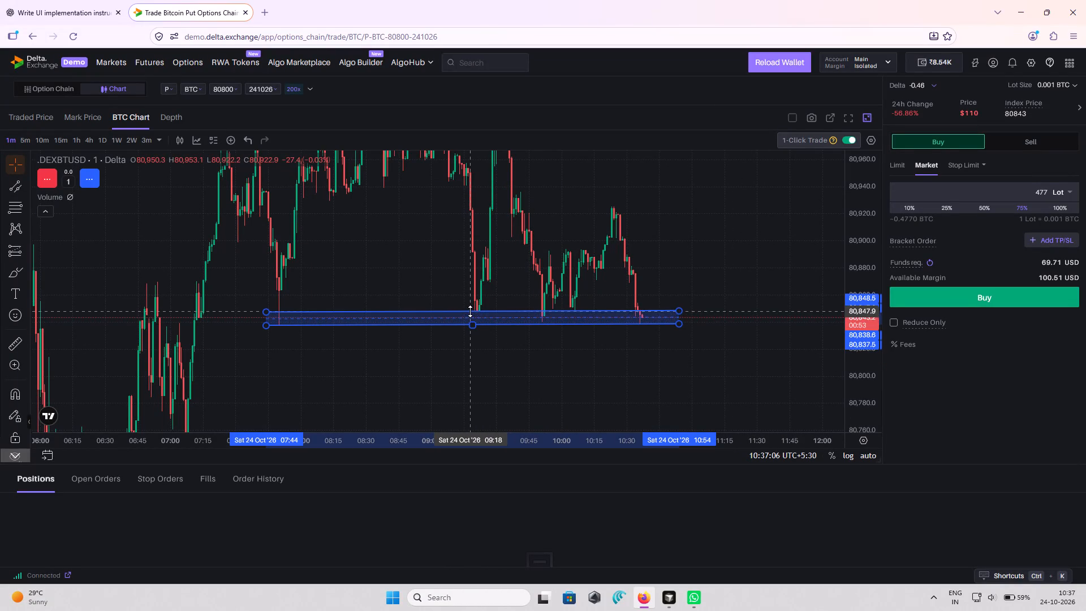
click(507, 351)
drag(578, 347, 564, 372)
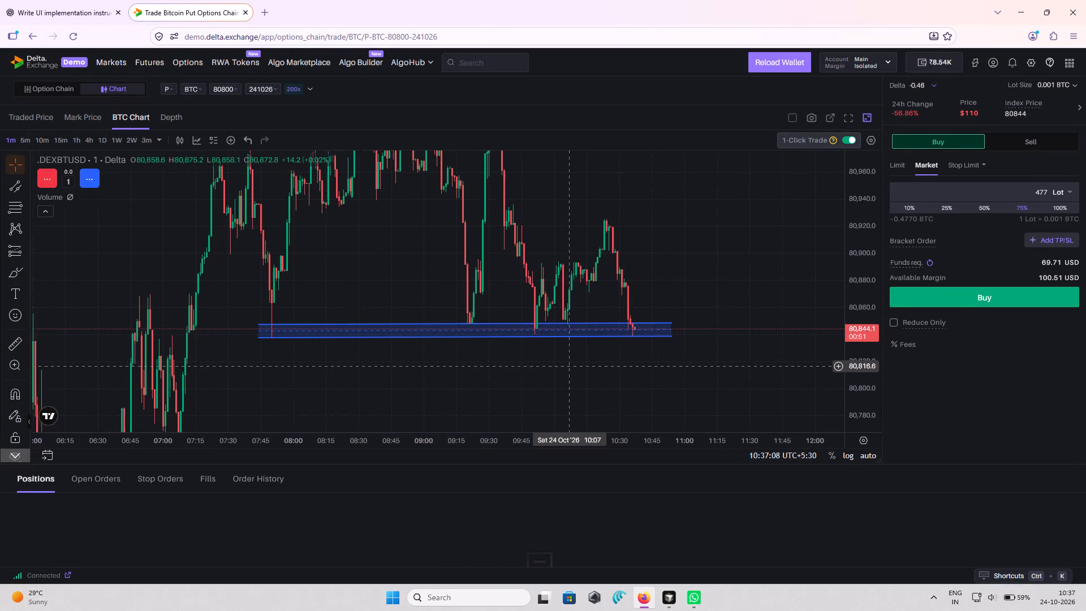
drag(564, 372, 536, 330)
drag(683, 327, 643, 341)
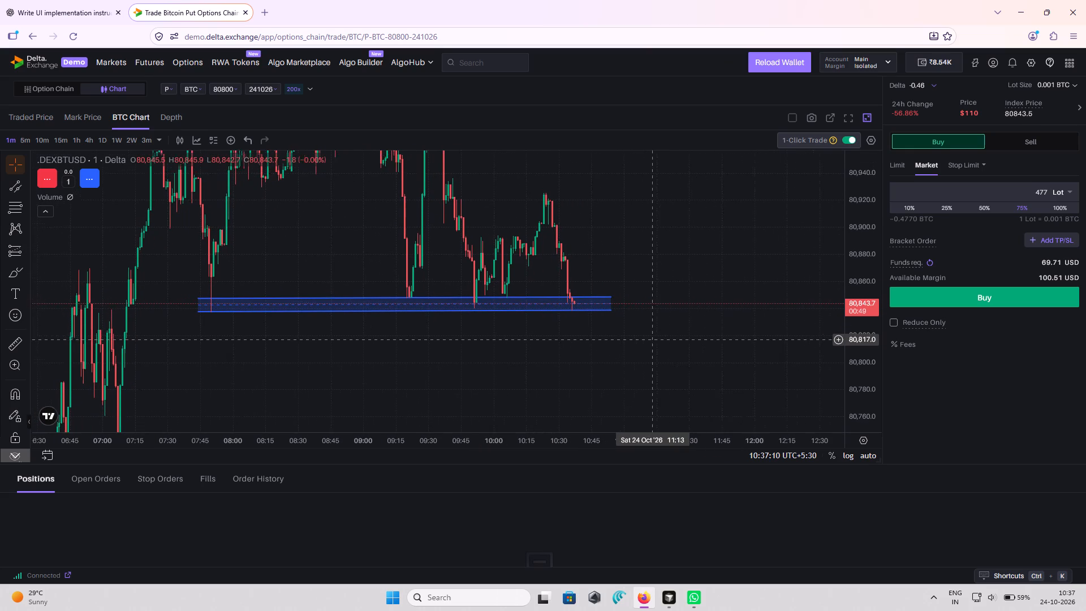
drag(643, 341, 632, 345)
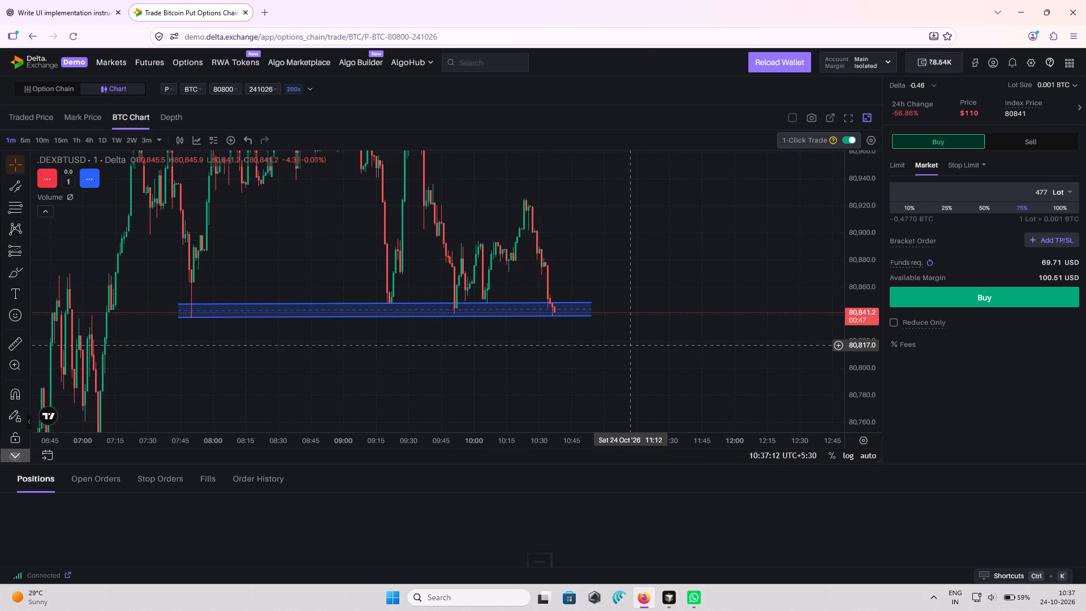
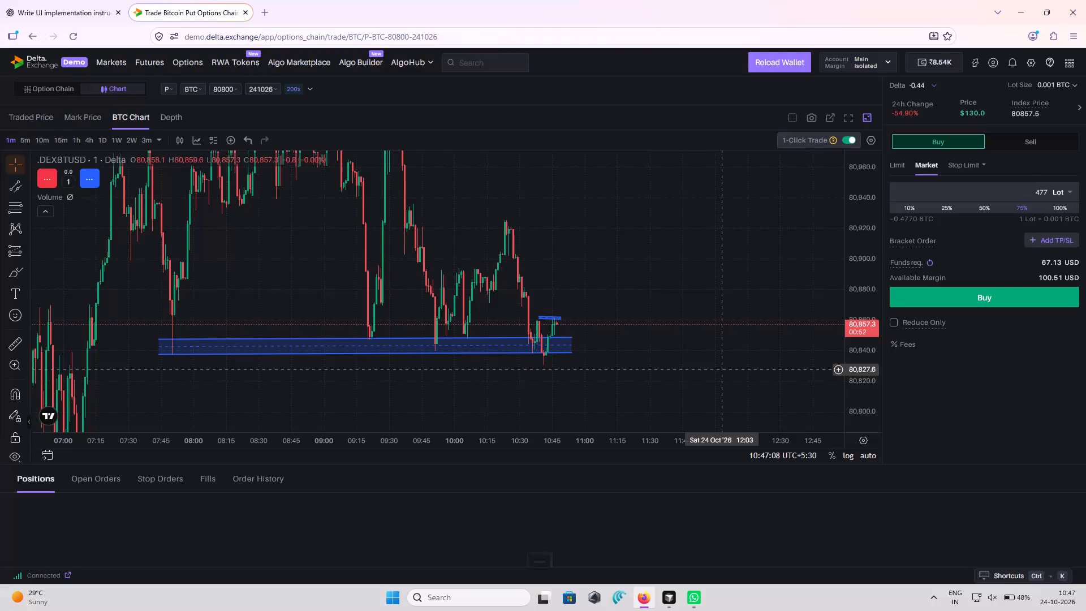
Adjust both ends of the short parallel channel above the latest candles to run from about 10:37 to 10:49, with its upper edge near 80,861.6.
click(563, 319)
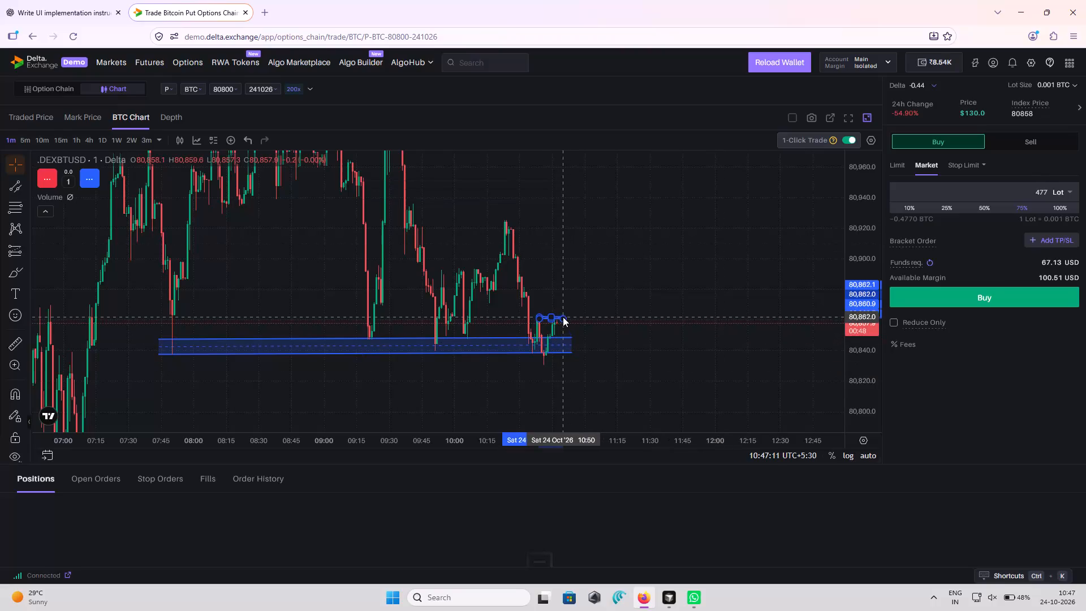
click(569, 317)
drag(866, 341, 866, 213)
drag(661, 450, 672, 449)
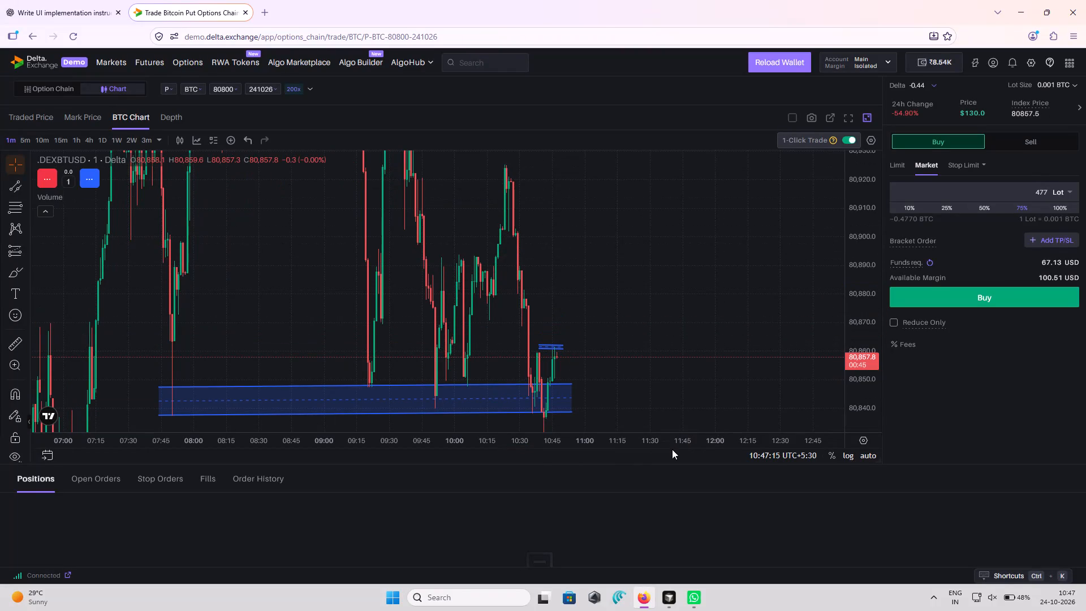
drag(672, 449, 634, 450)
drag(679, 380, 722, 368)
click(722, 368)
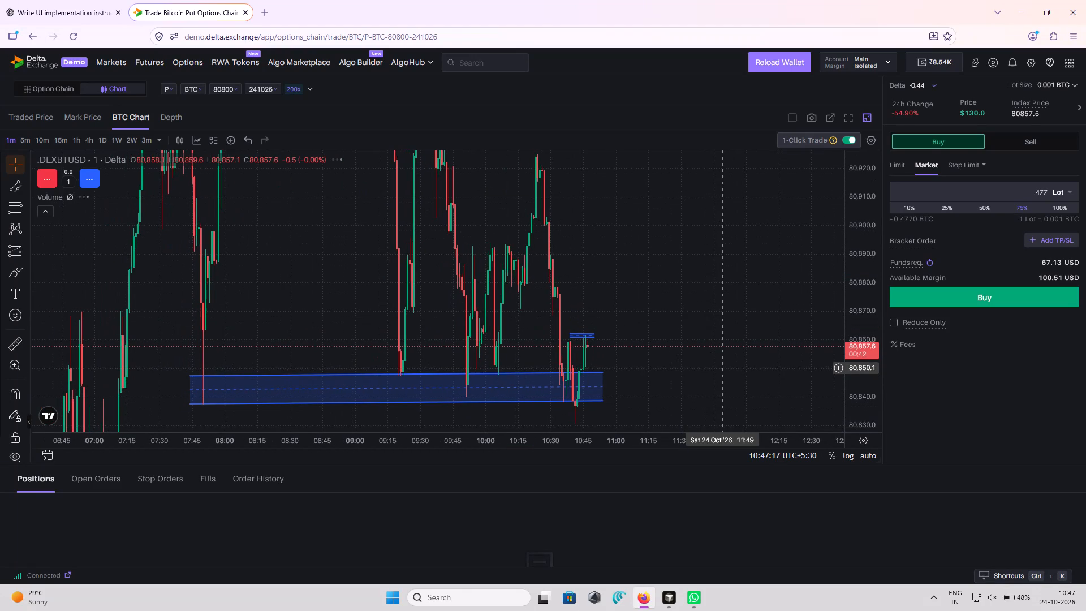
click(569, 334)
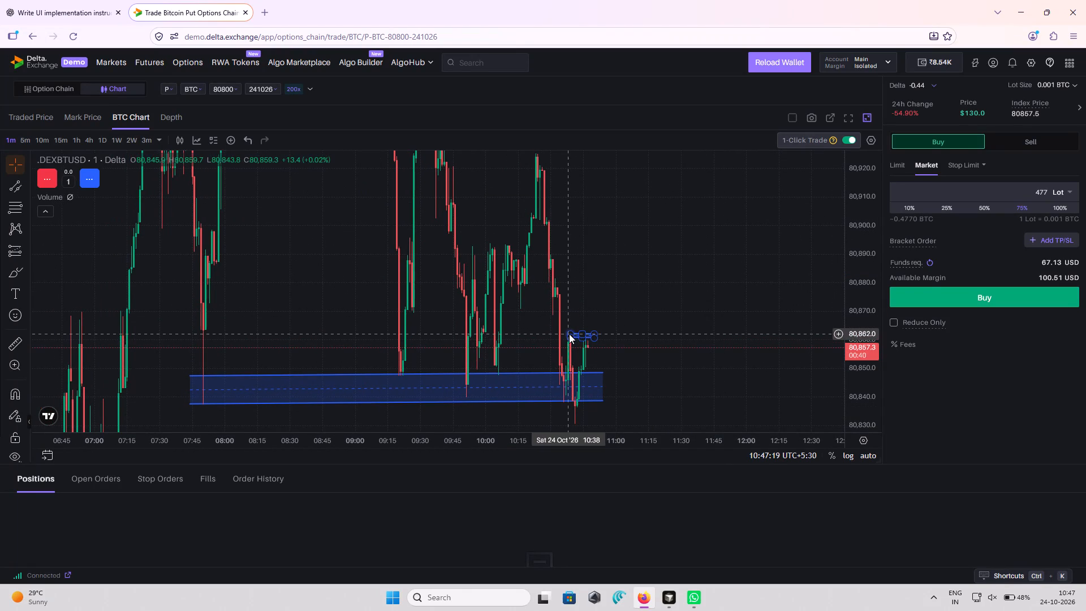
click(641, 338)
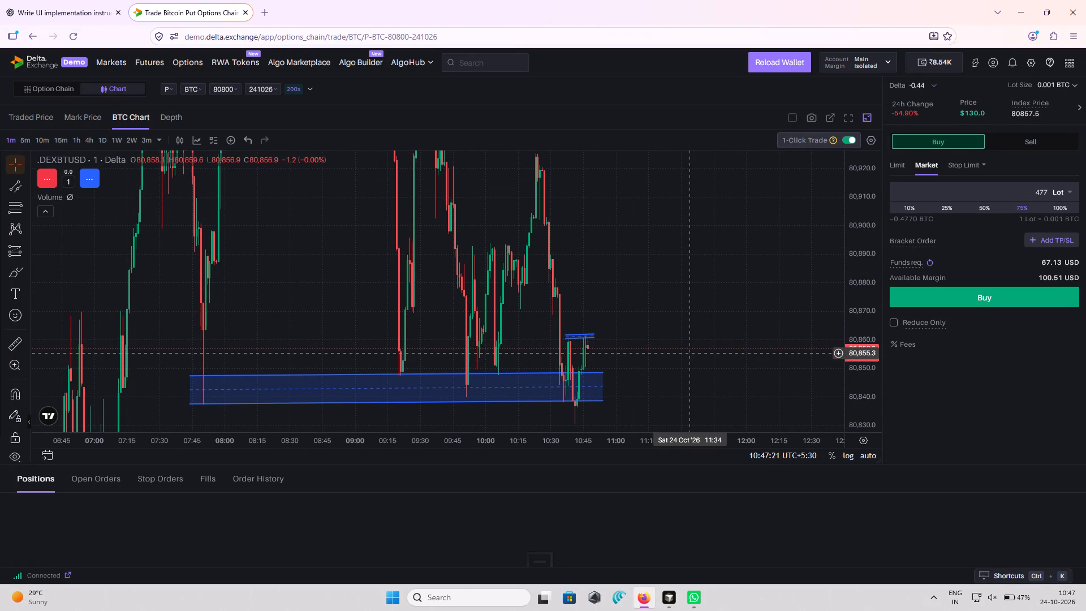
click(594, 333)
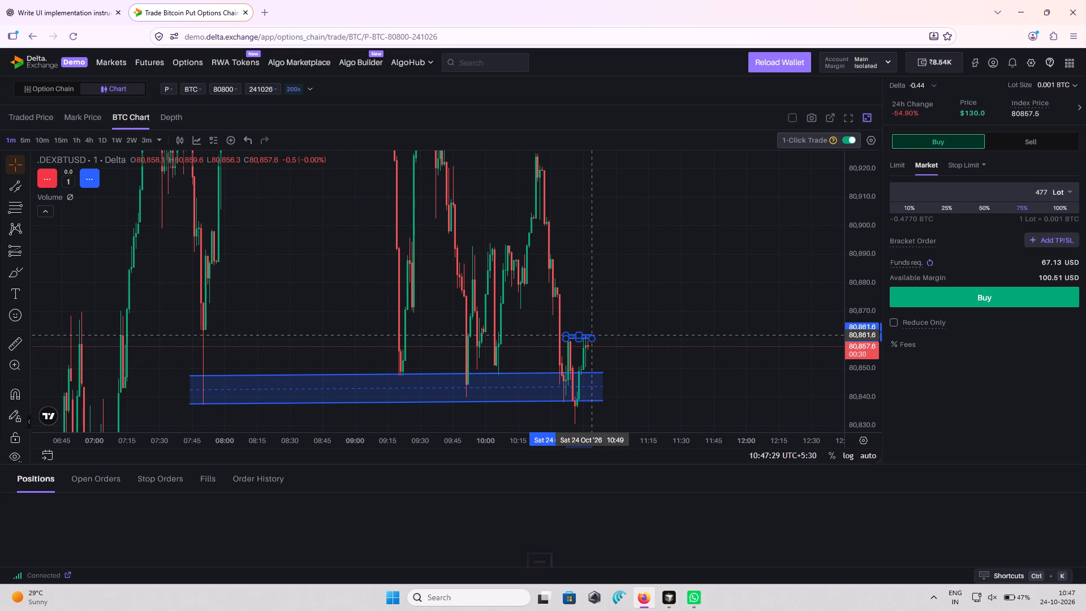
click(613, 324)
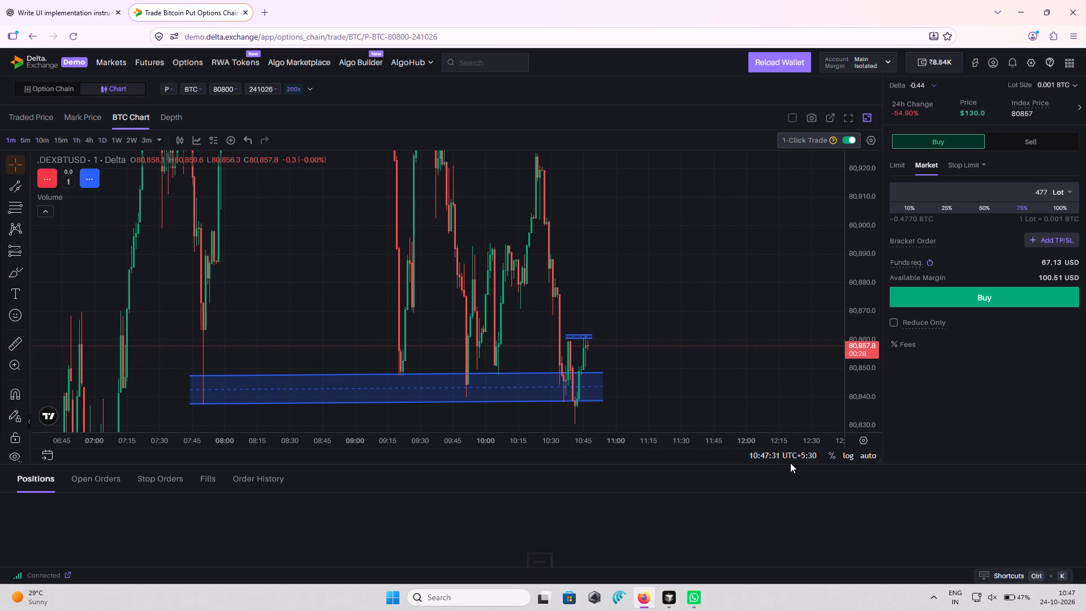
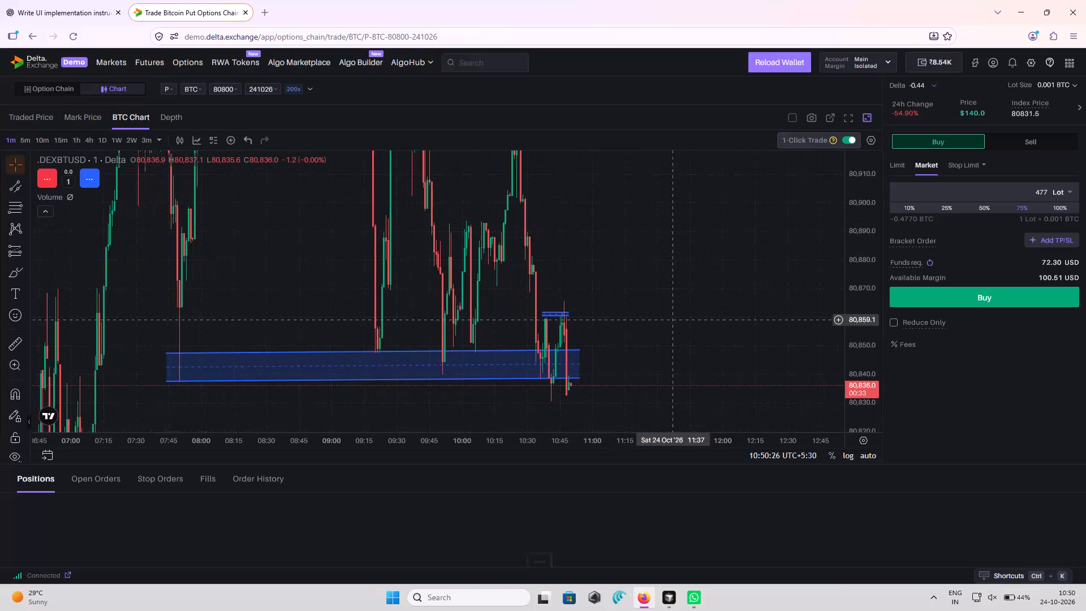
click(932, 290)
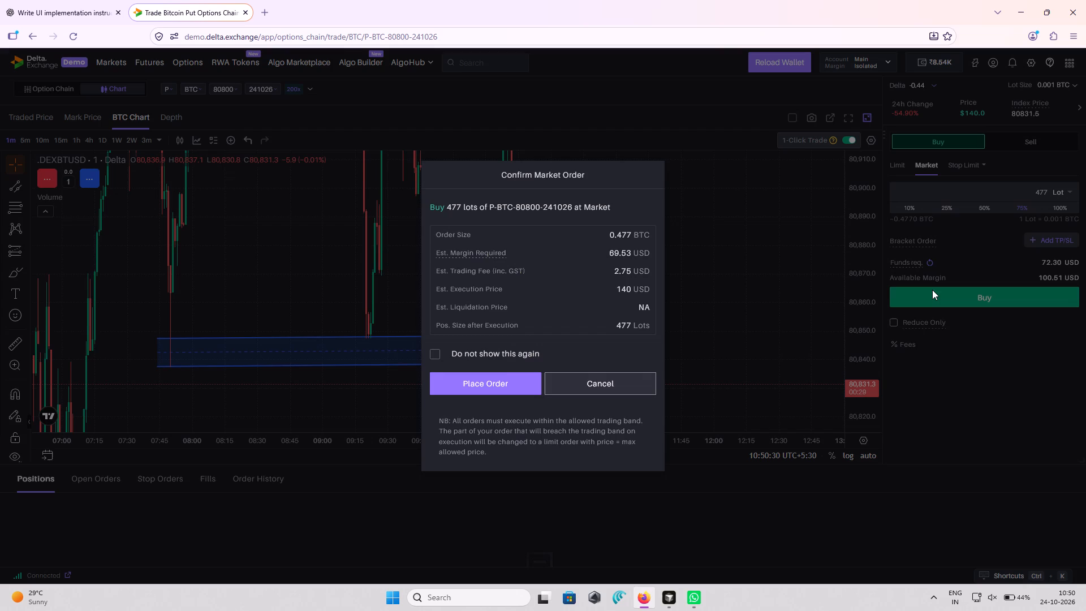
click(503, 380)
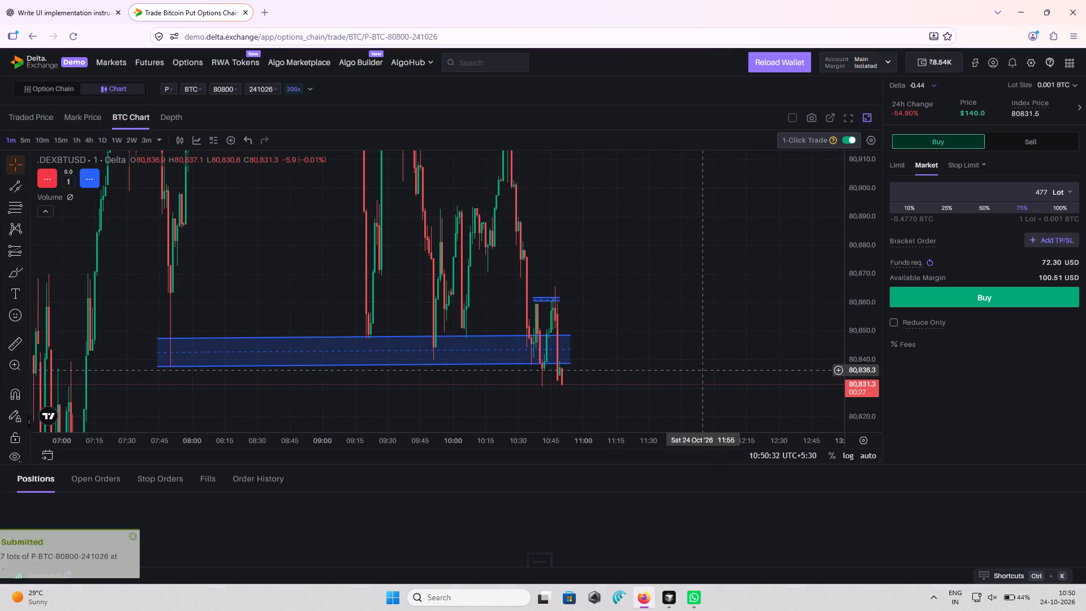
Draw a short position at the latest candles with entry about 80,828.6, stop about 80,837.7 and target about 80,753.4.
drag(704, 369, 701, 274)
drag(665, 330, 665, 314)
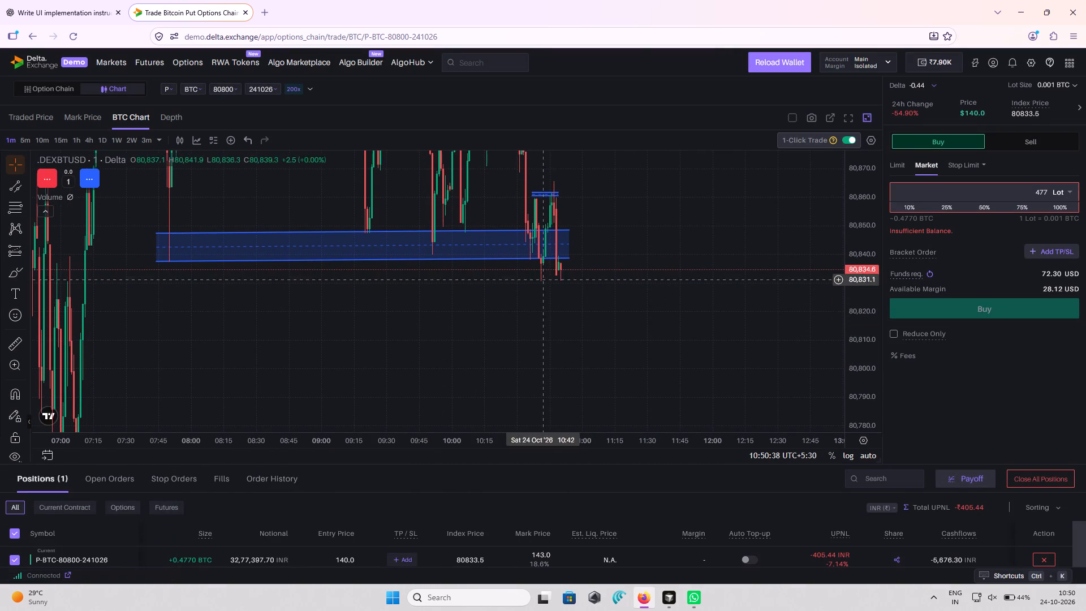
click(27, 188)
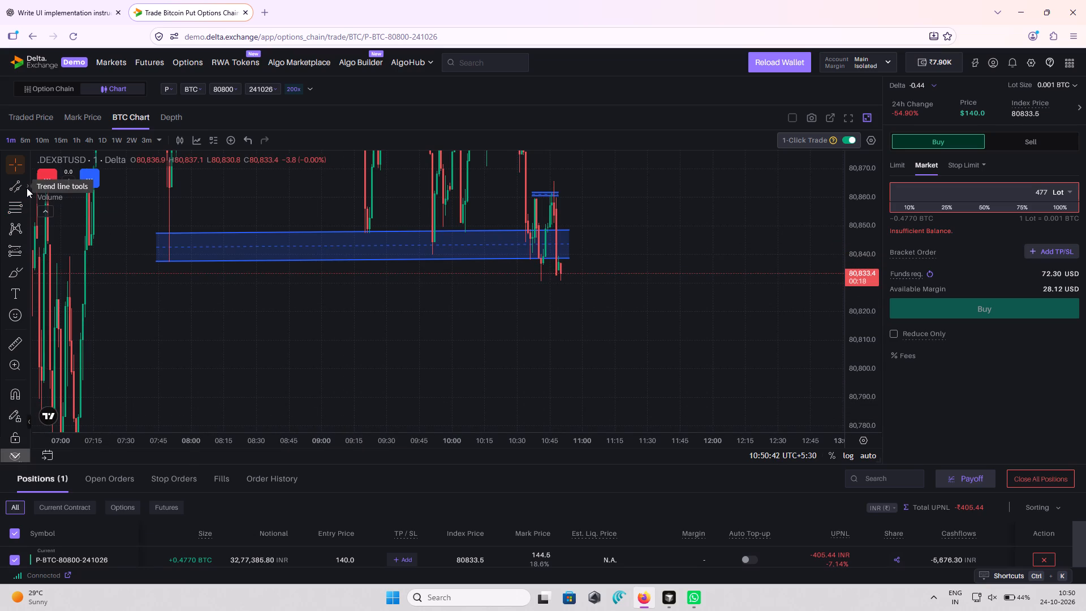
click(26, 249)
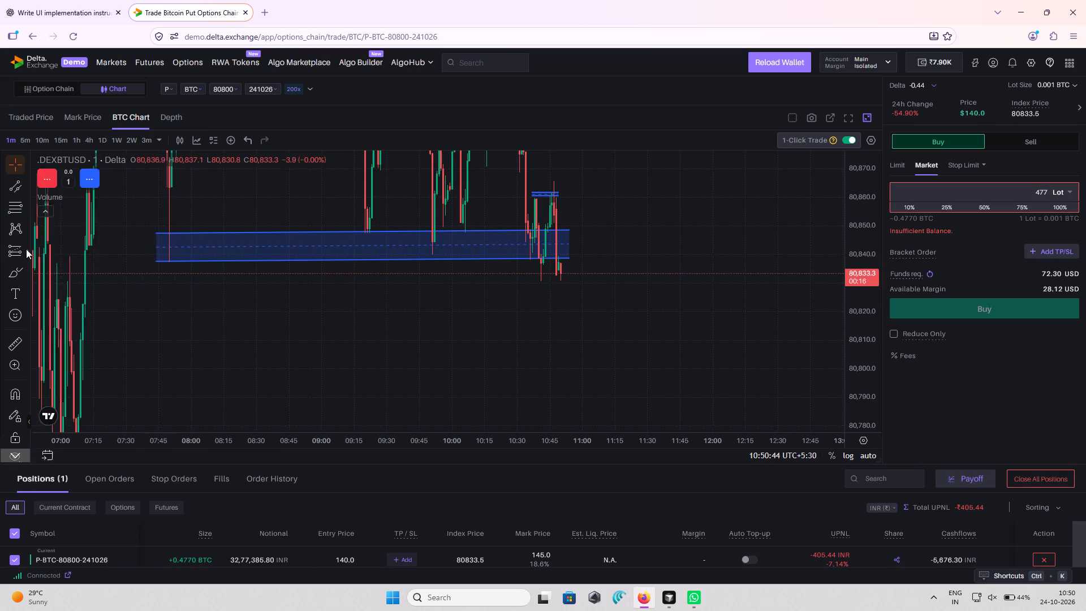
click(24, 249)
click(27, 249)
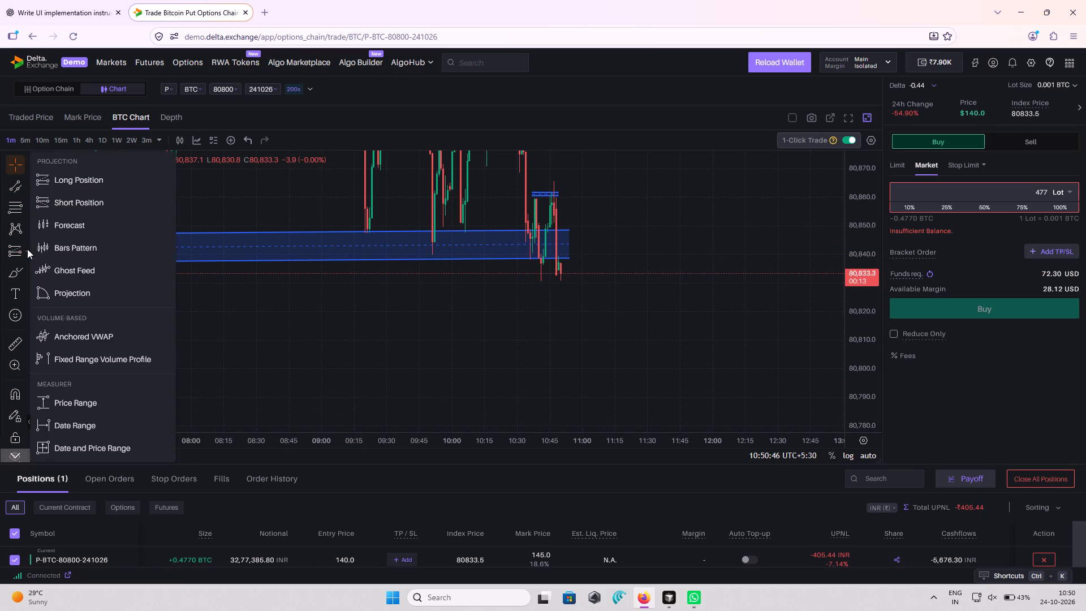
click(62, 204)
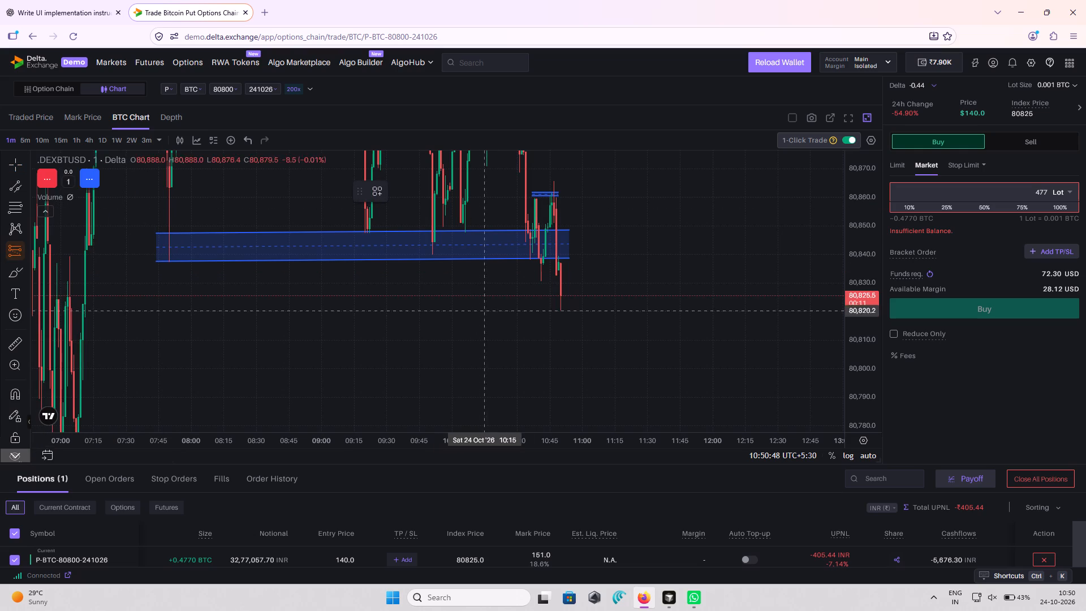
click(552, 287)
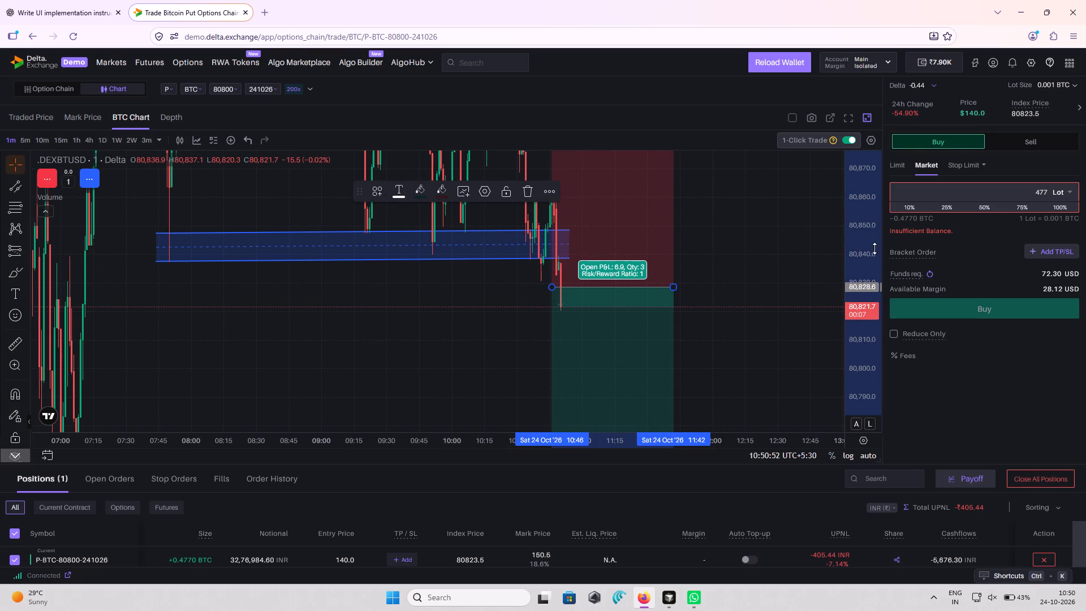
drag(874, 248, 868, 360)
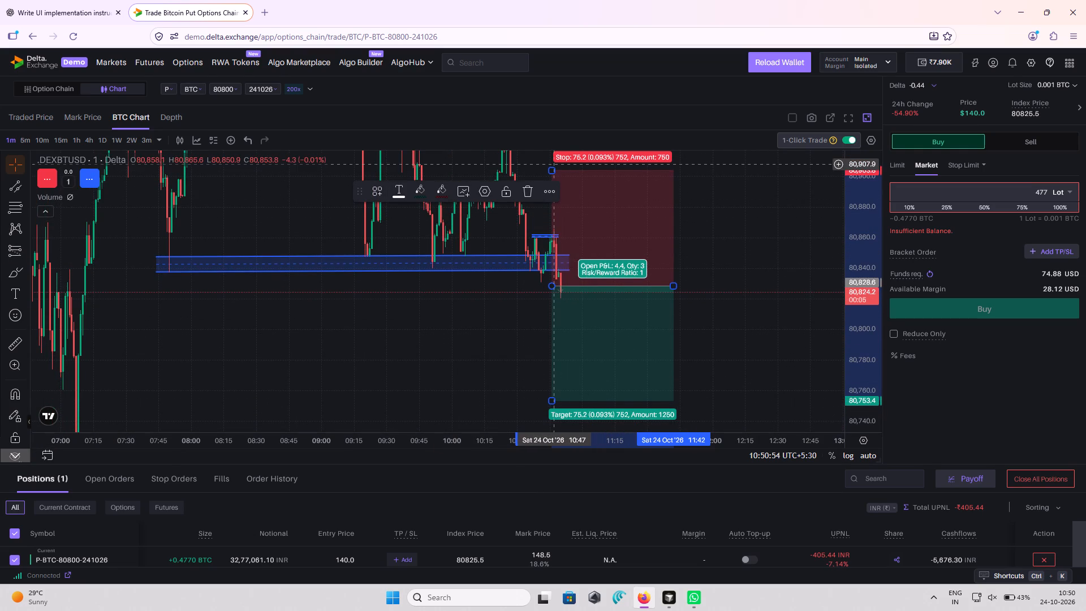
drag(553, 168, 553, 264)
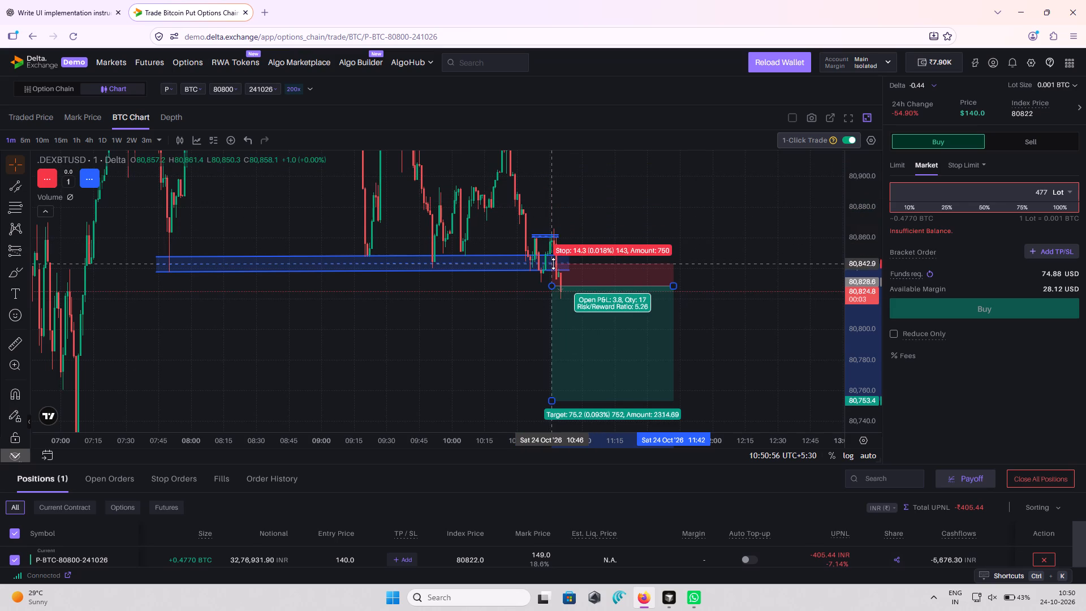
drag(553, 264, 553, 272)
click(766, 314)
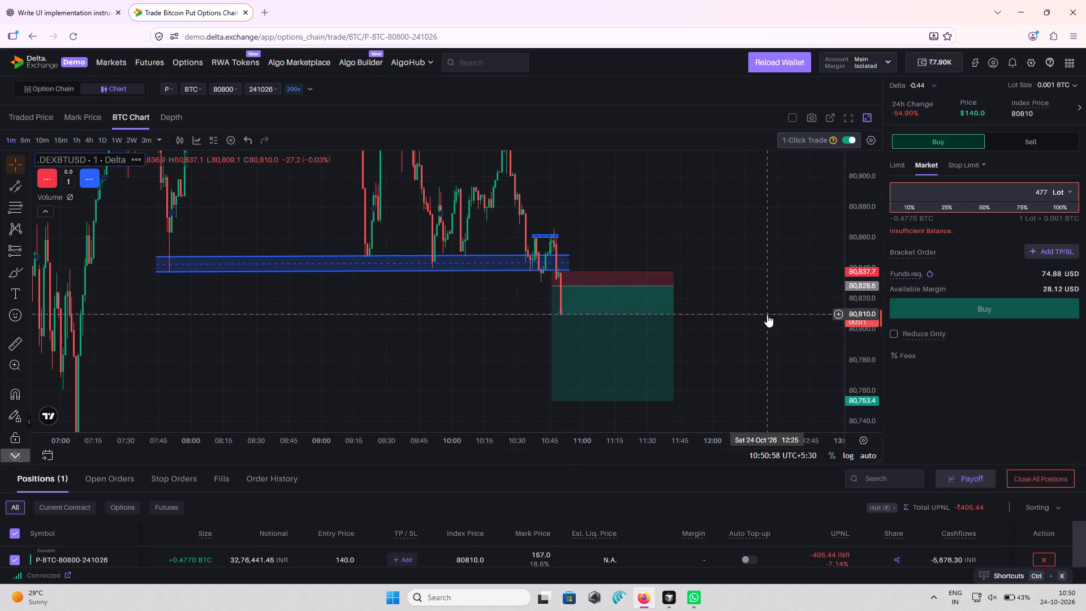
Shift the short position down to entry about 80,817.5 and target about 80,742.3, with its stop at about 80,837.7.
drag(767, 317, 750, 276)
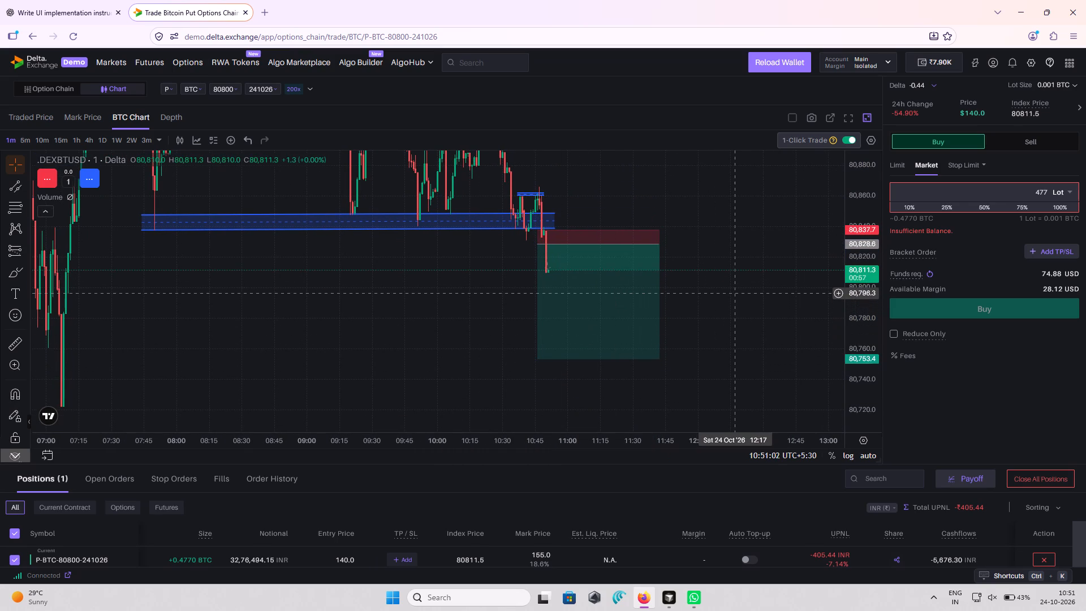
drag(735, 293, 745, 311)
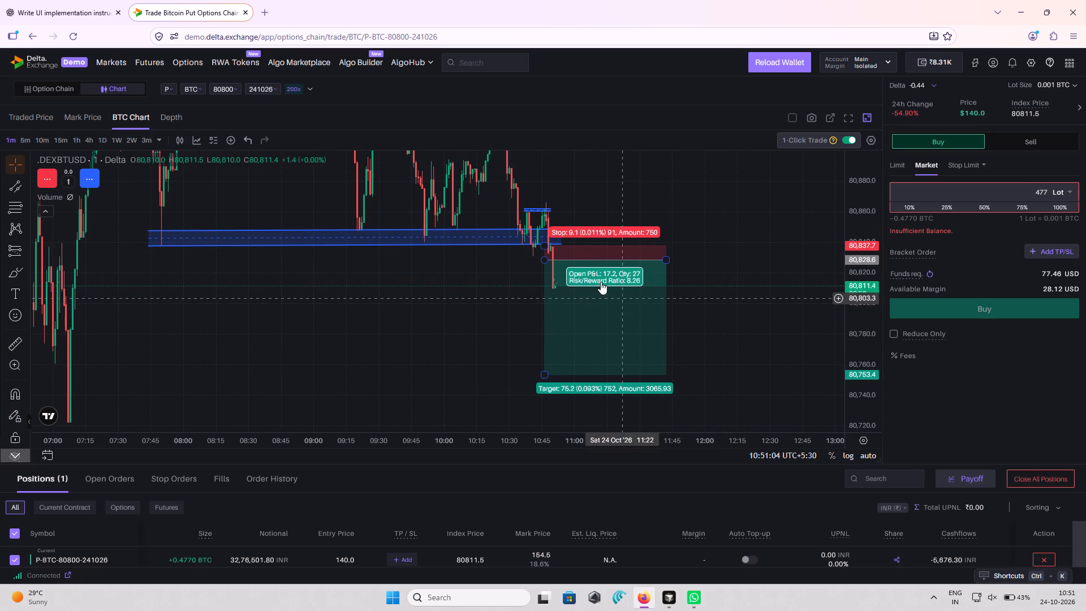
drag(585, 260, 585, 277)
drag(545, 263, 545, 253)
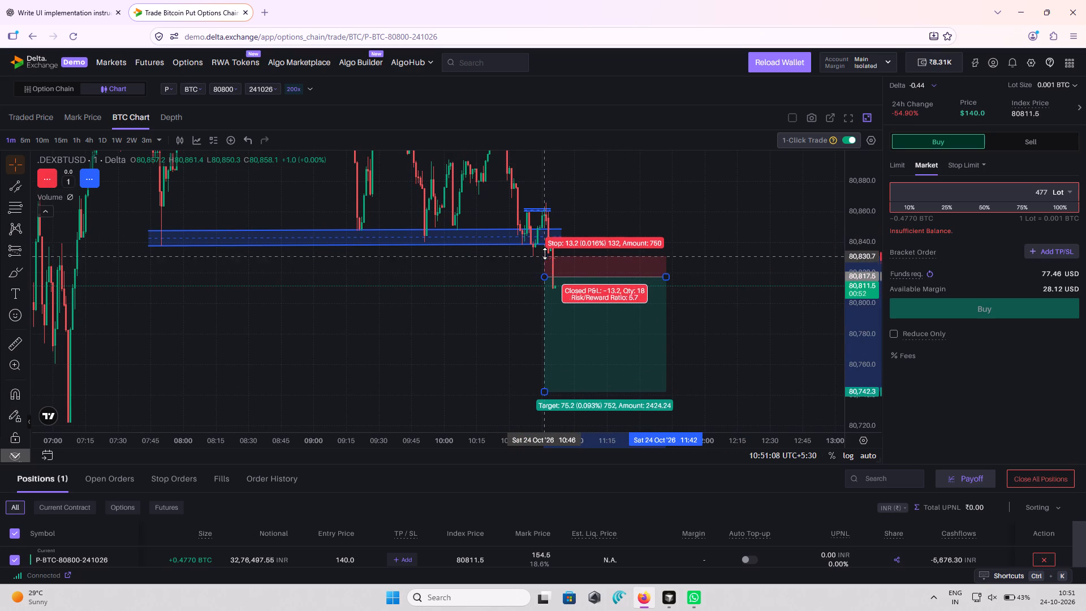
drag(545, 253, 545, 246)
click(525, 289)
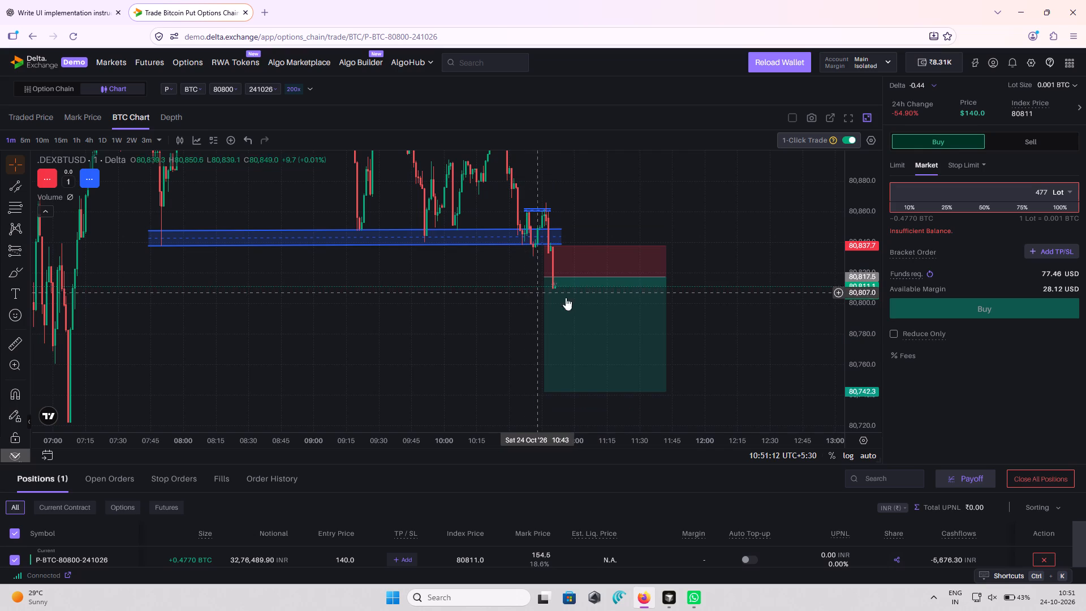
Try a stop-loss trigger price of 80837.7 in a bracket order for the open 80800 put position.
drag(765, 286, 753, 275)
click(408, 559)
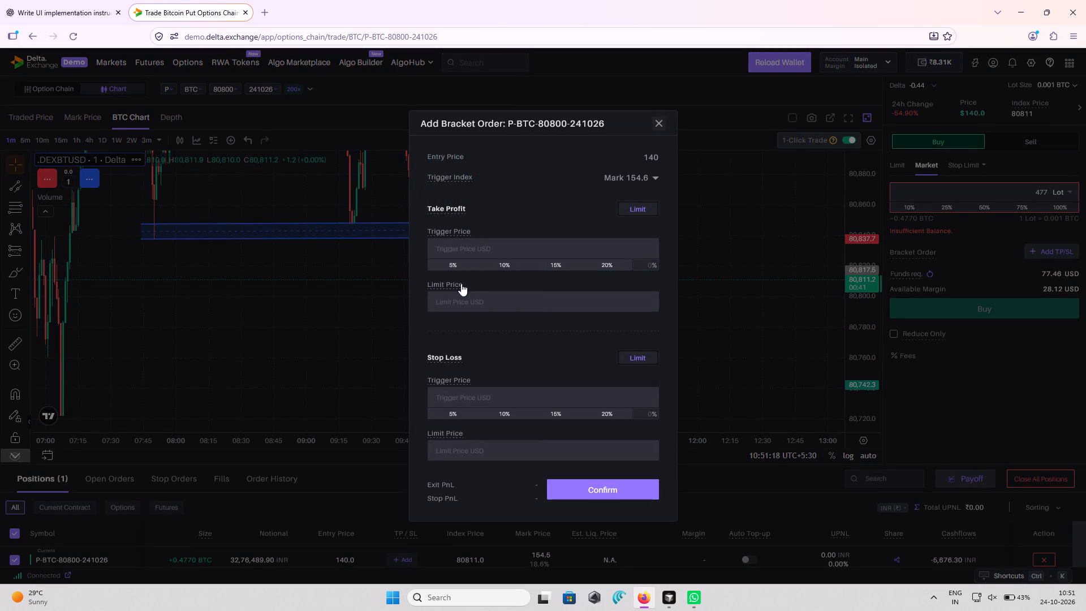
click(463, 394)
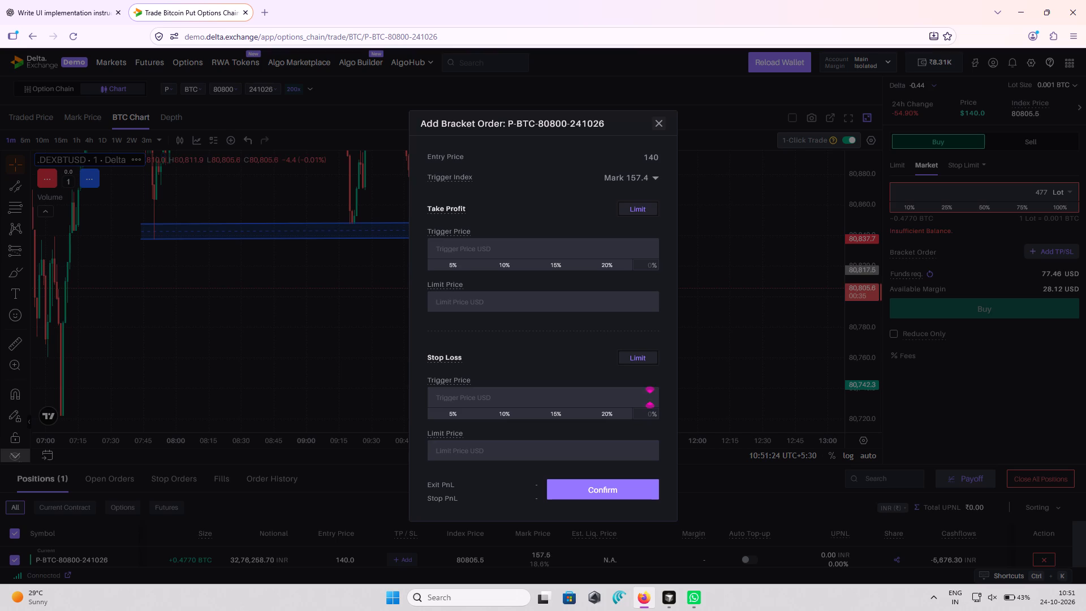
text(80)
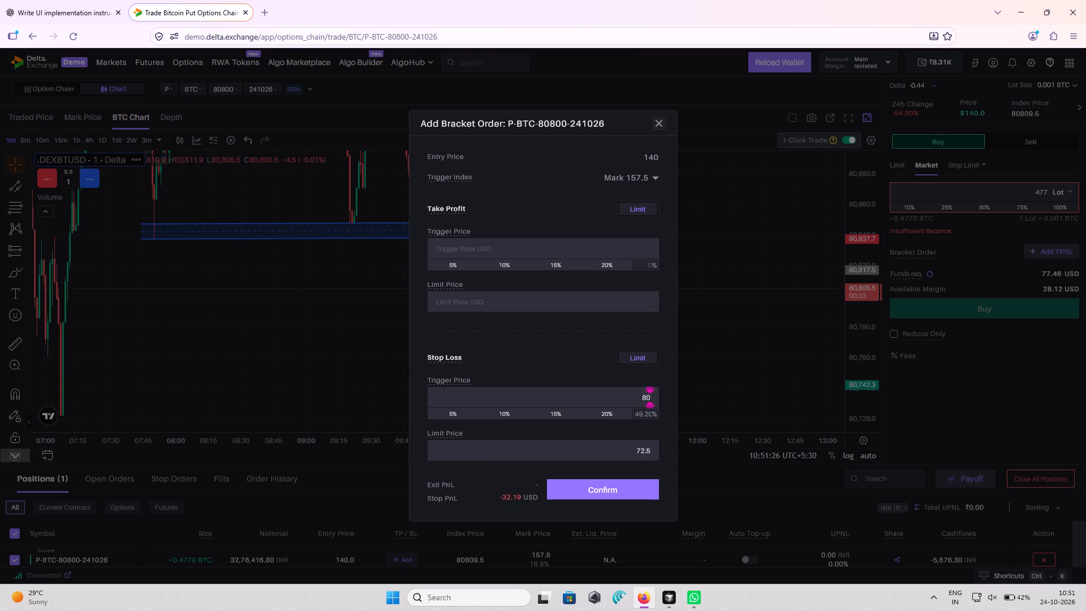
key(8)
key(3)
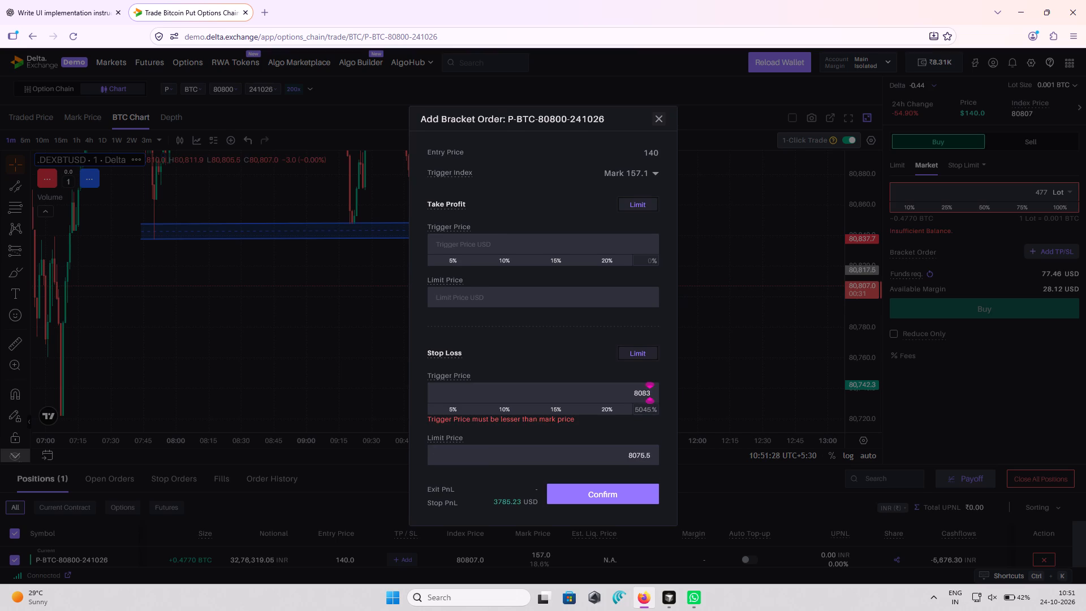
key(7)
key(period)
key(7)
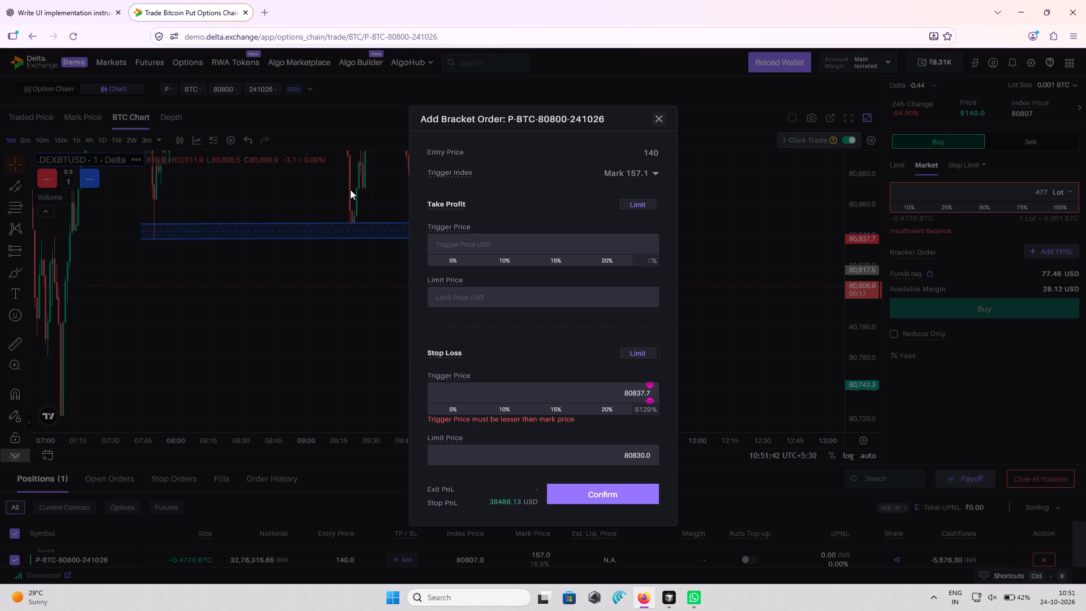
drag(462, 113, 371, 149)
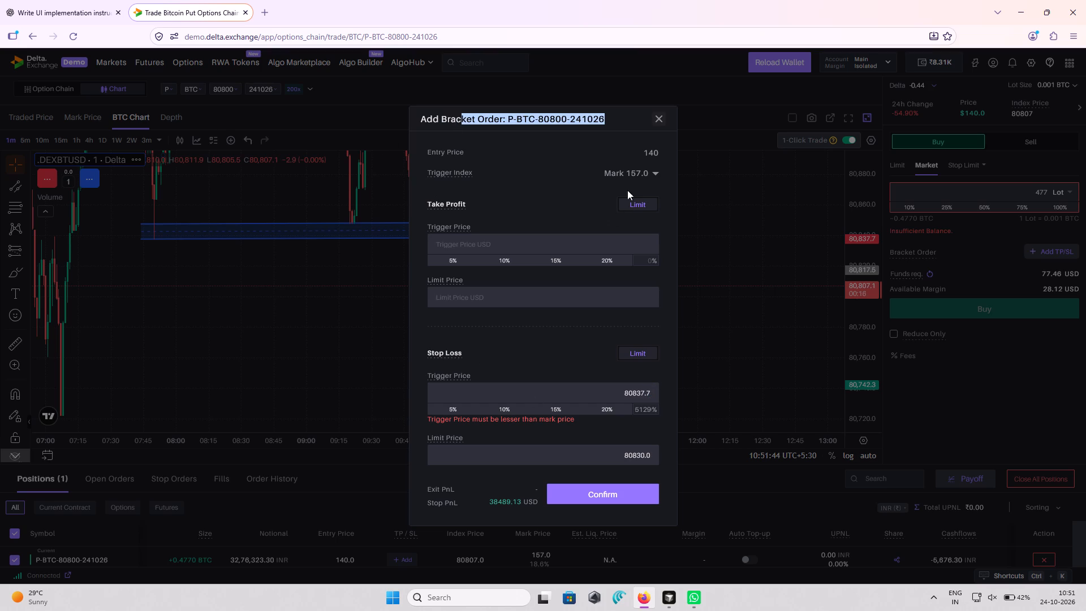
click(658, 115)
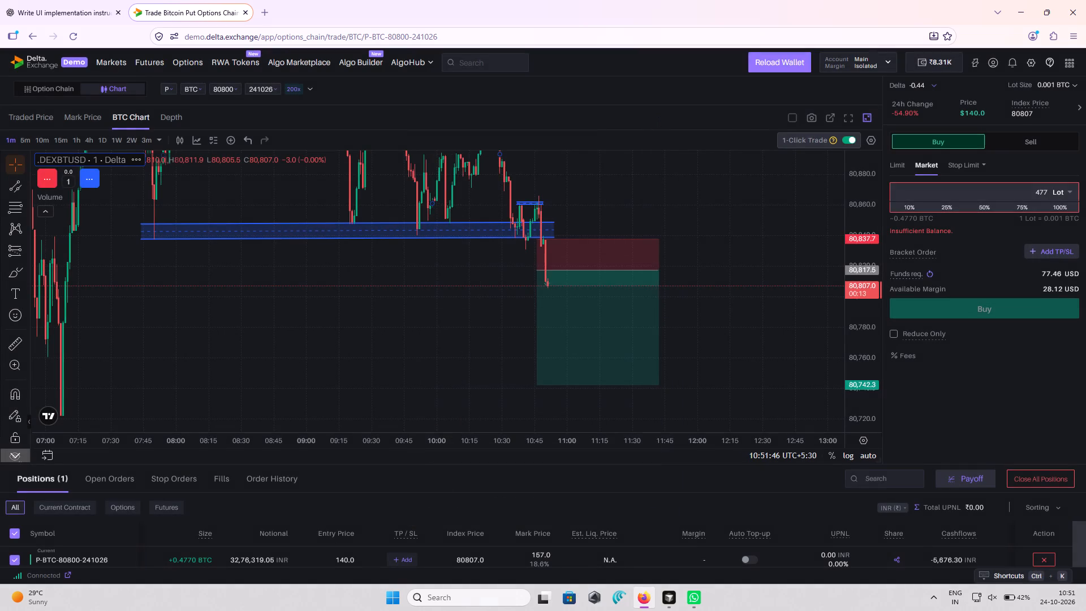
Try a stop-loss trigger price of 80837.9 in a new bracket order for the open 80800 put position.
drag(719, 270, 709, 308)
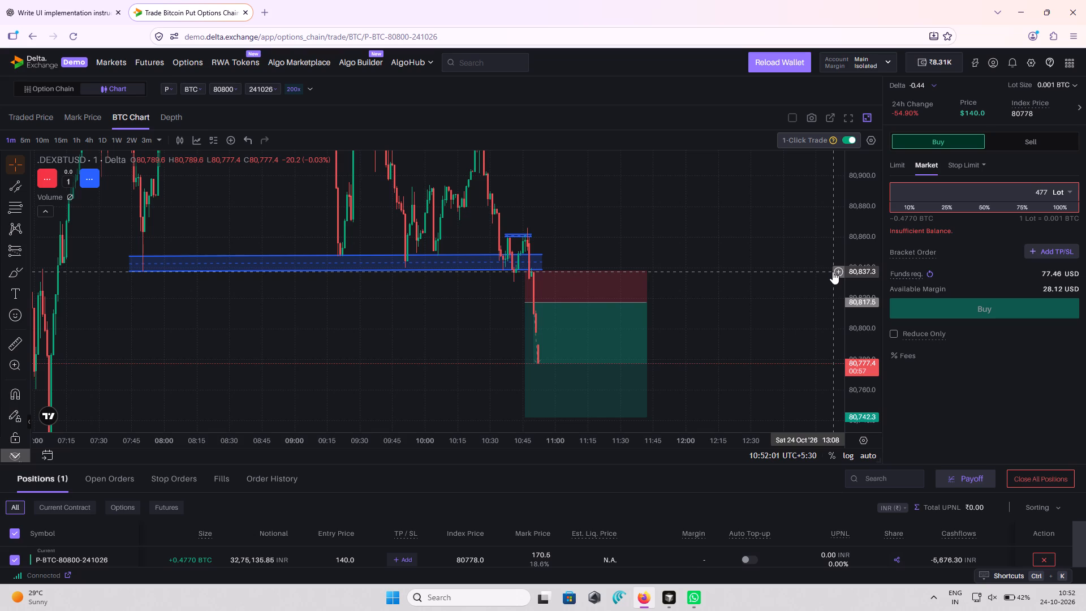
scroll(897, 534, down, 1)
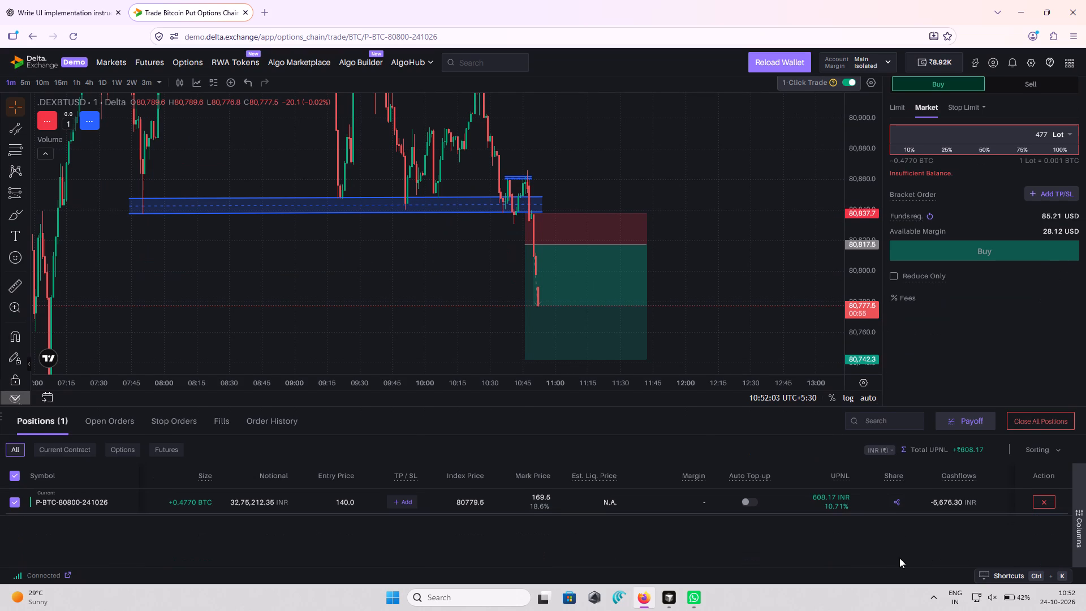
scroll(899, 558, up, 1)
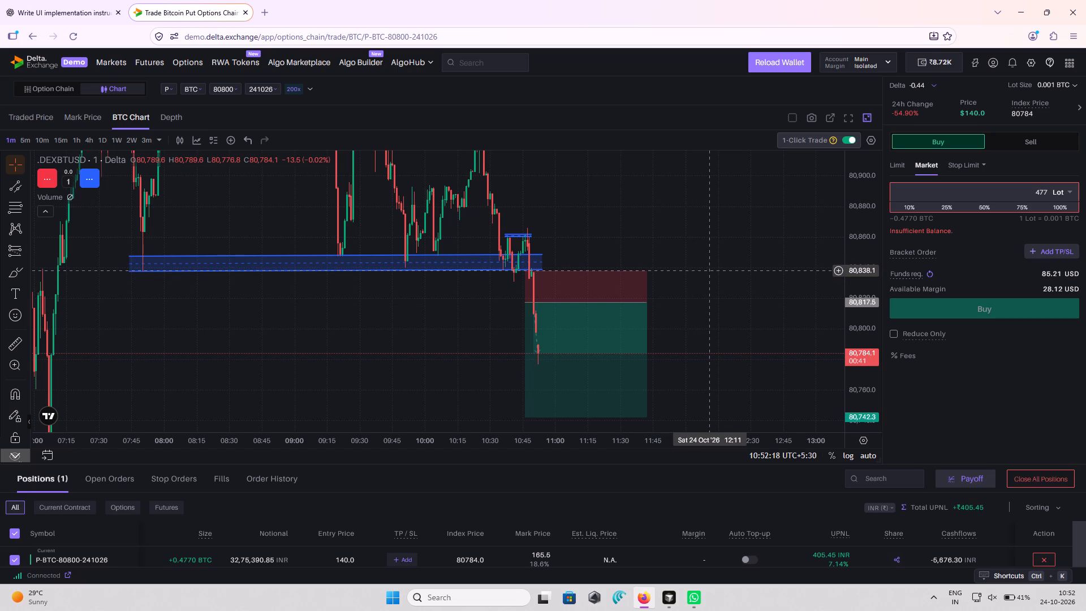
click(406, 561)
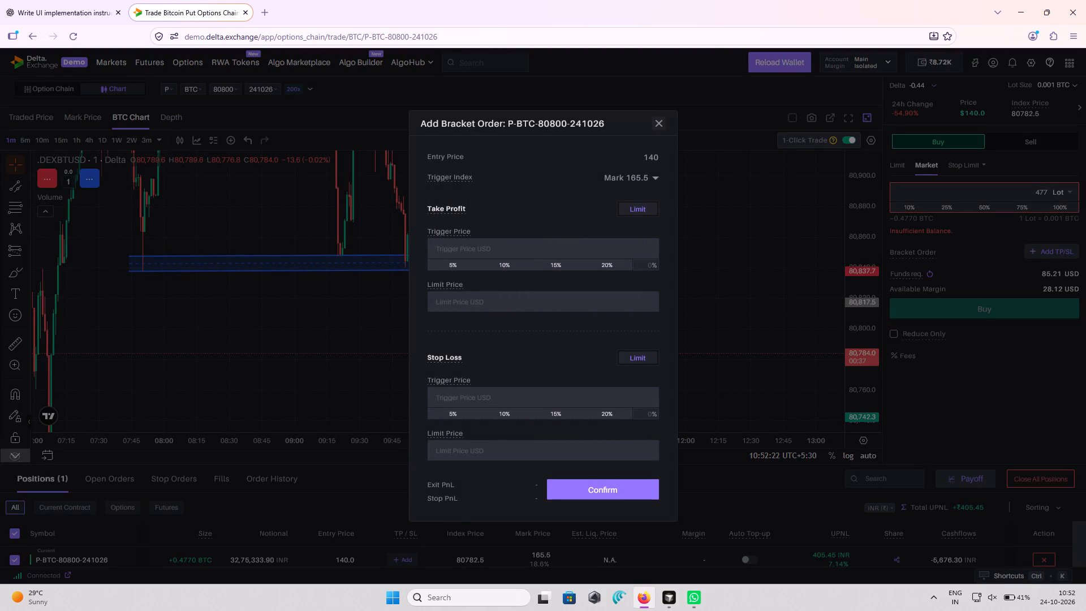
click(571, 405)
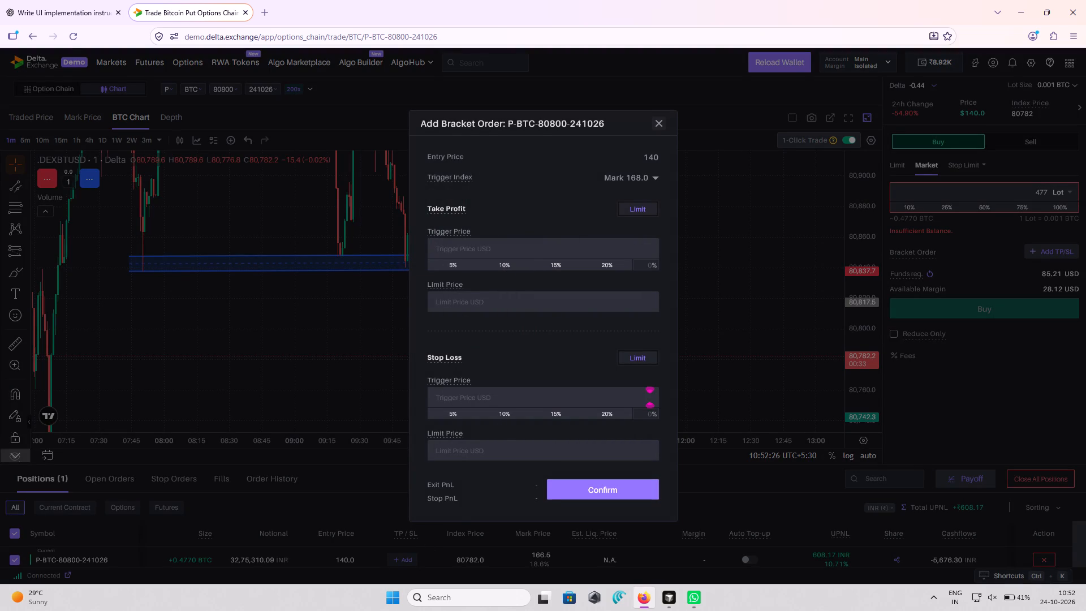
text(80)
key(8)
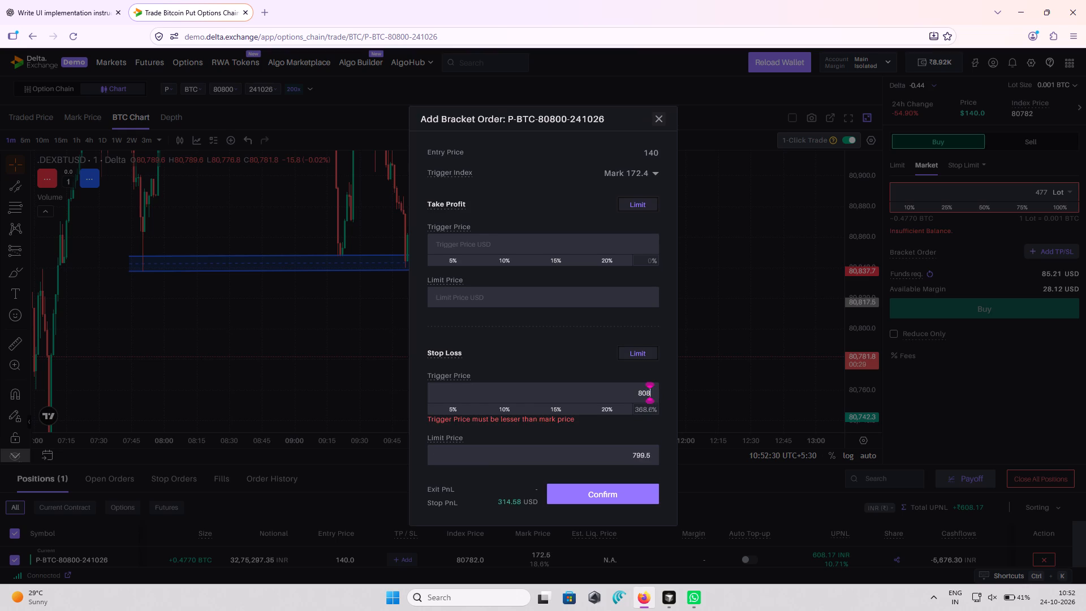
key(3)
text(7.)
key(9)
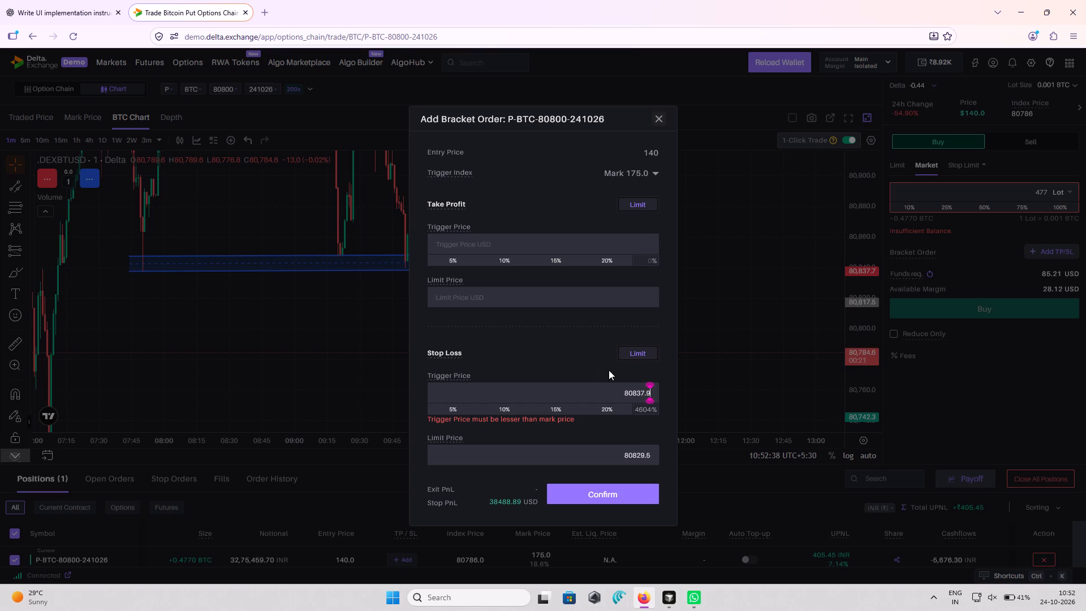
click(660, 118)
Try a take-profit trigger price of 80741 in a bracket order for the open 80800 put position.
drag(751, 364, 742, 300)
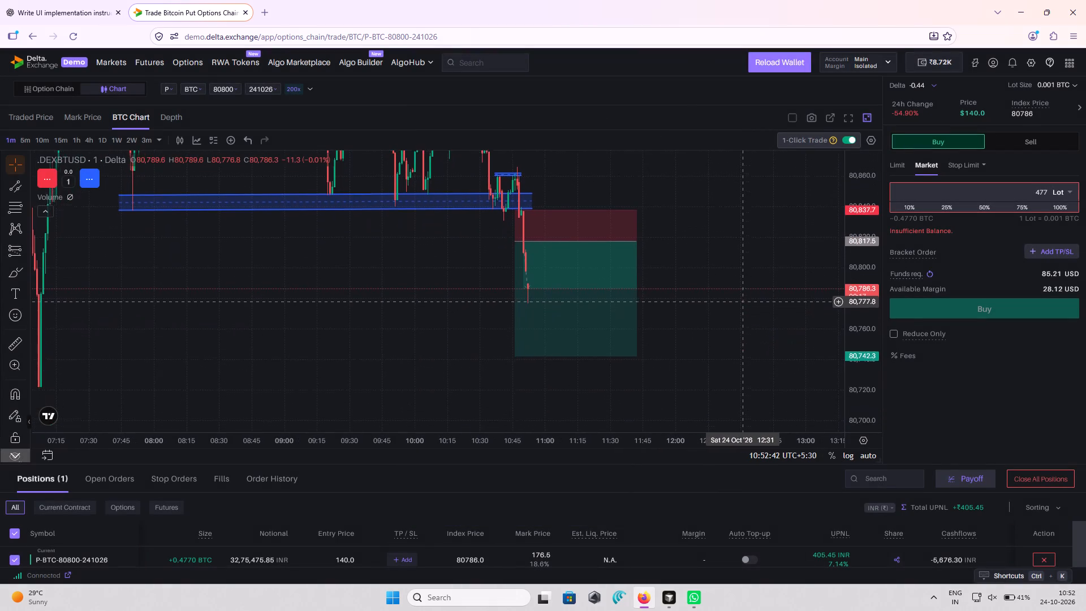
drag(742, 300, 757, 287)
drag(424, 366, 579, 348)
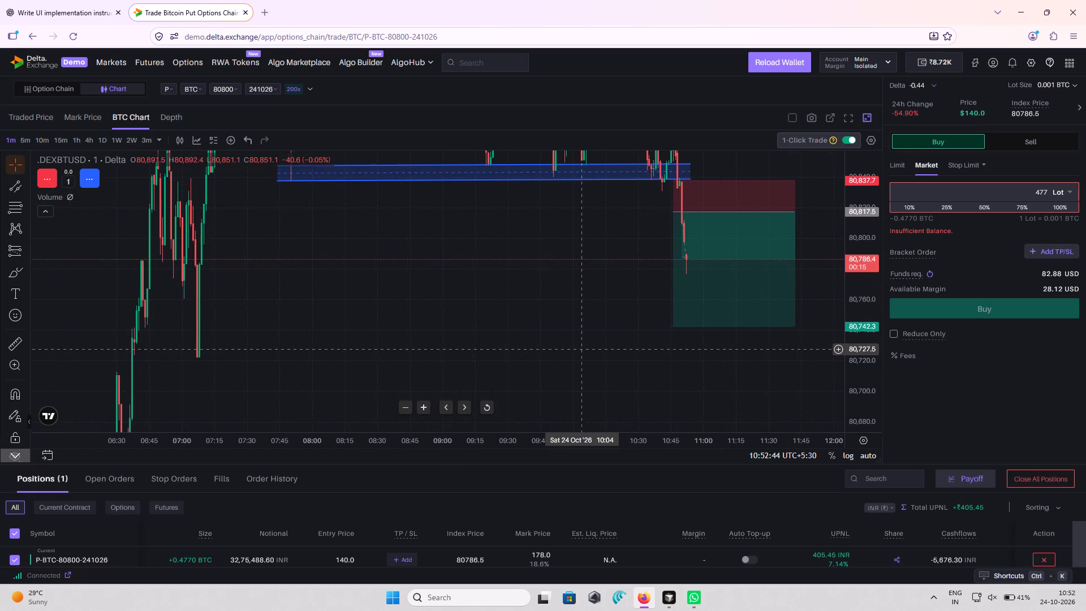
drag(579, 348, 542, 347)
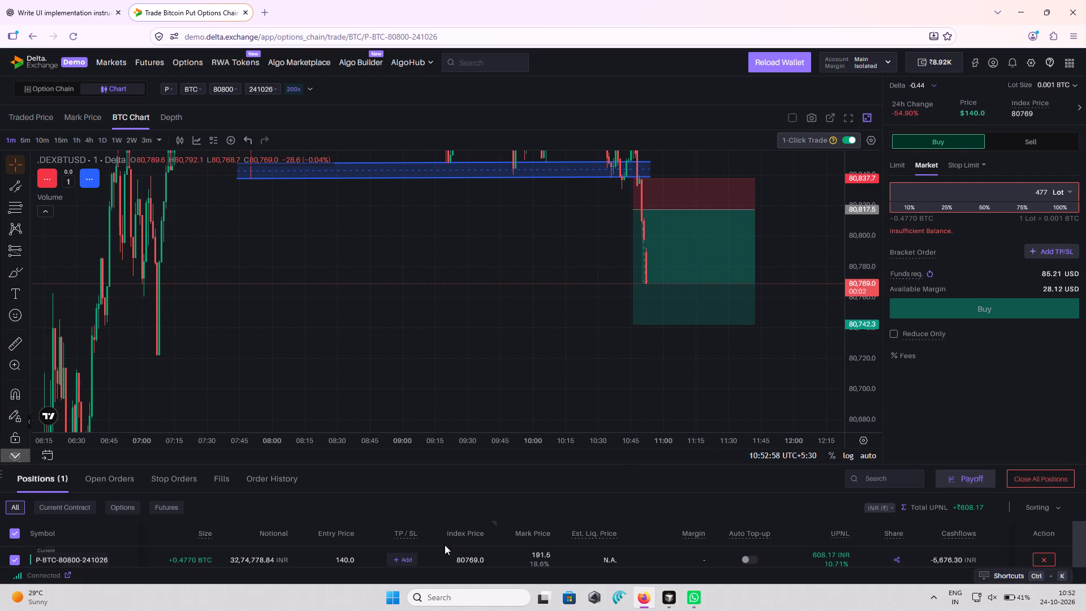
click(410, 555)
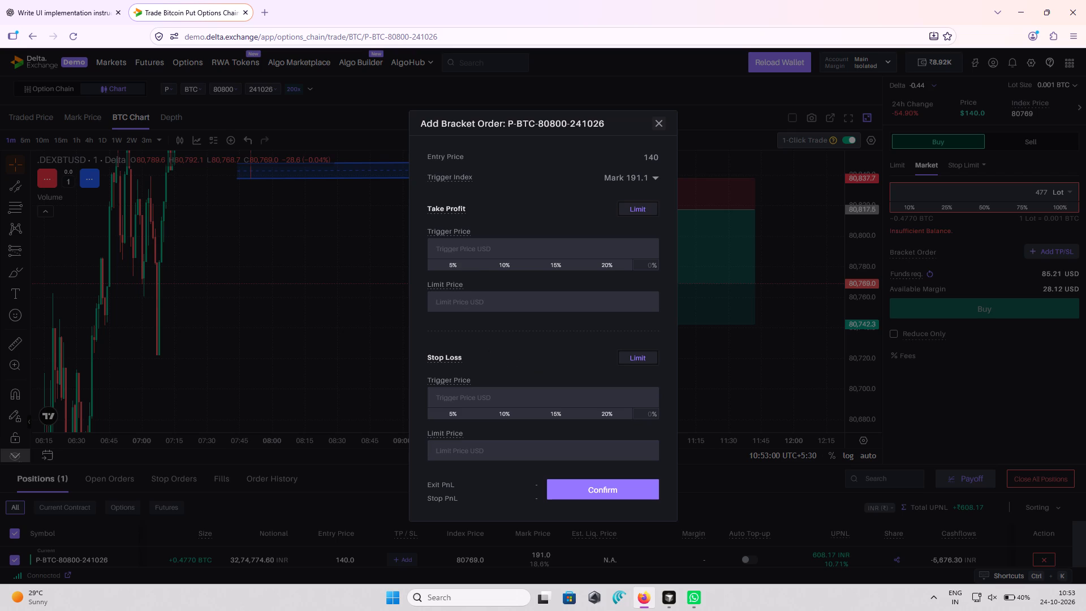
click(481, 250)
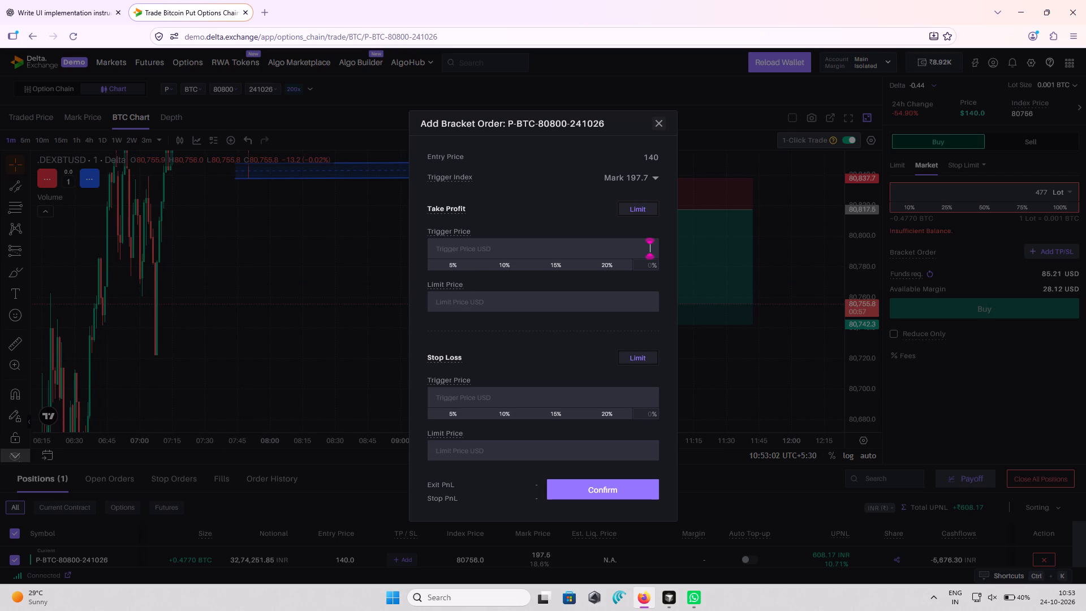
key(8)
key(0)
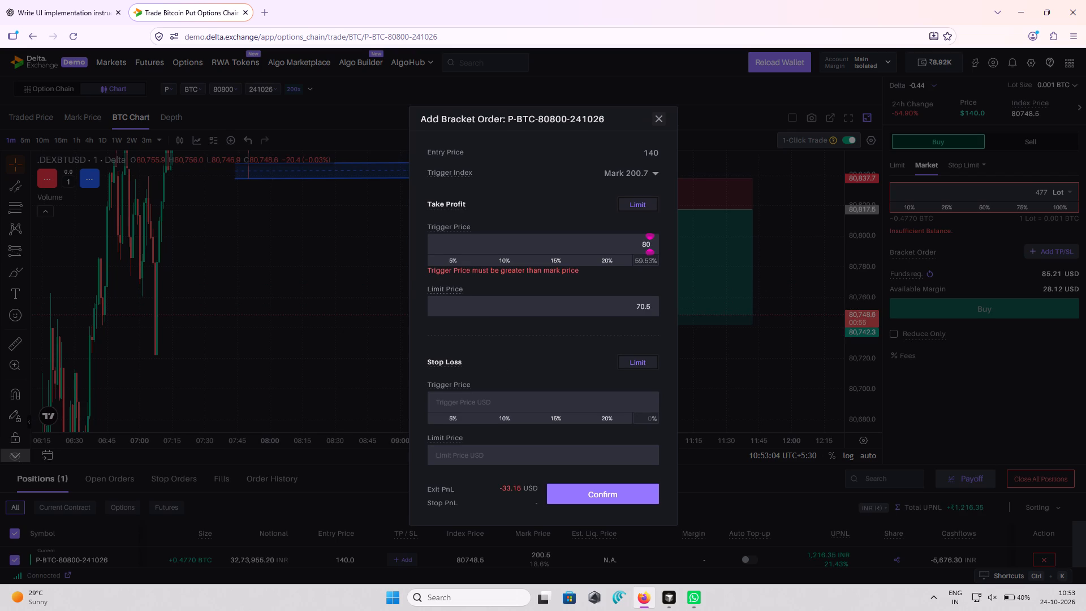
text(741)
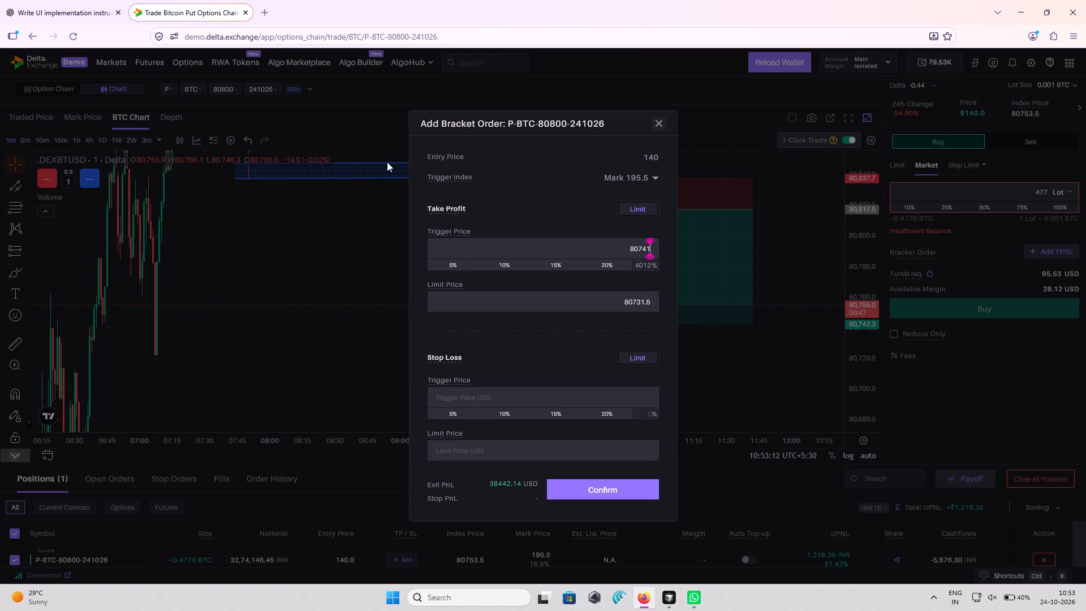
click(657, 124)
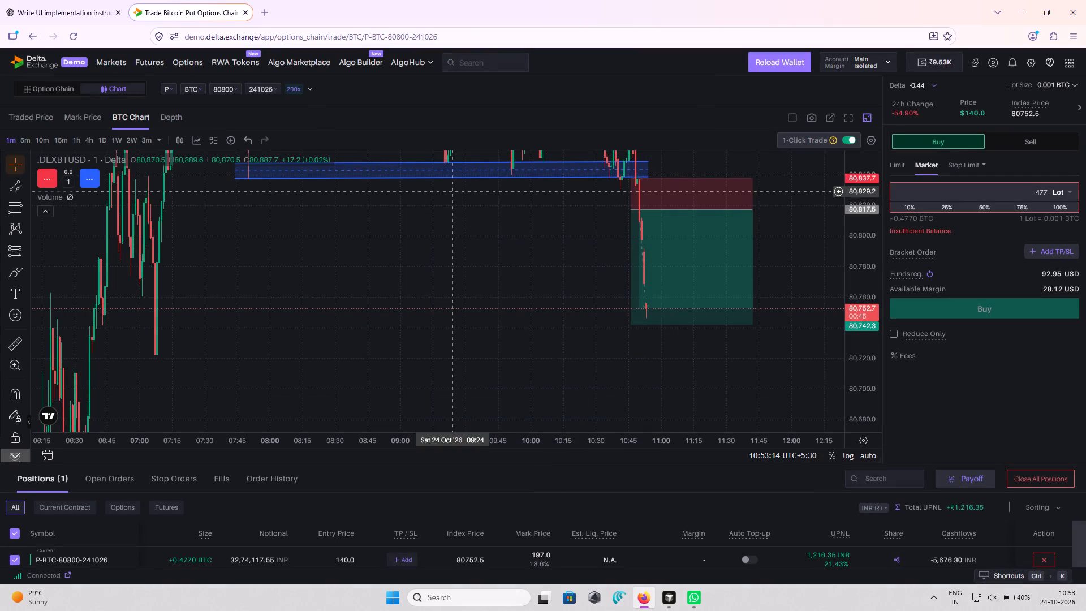
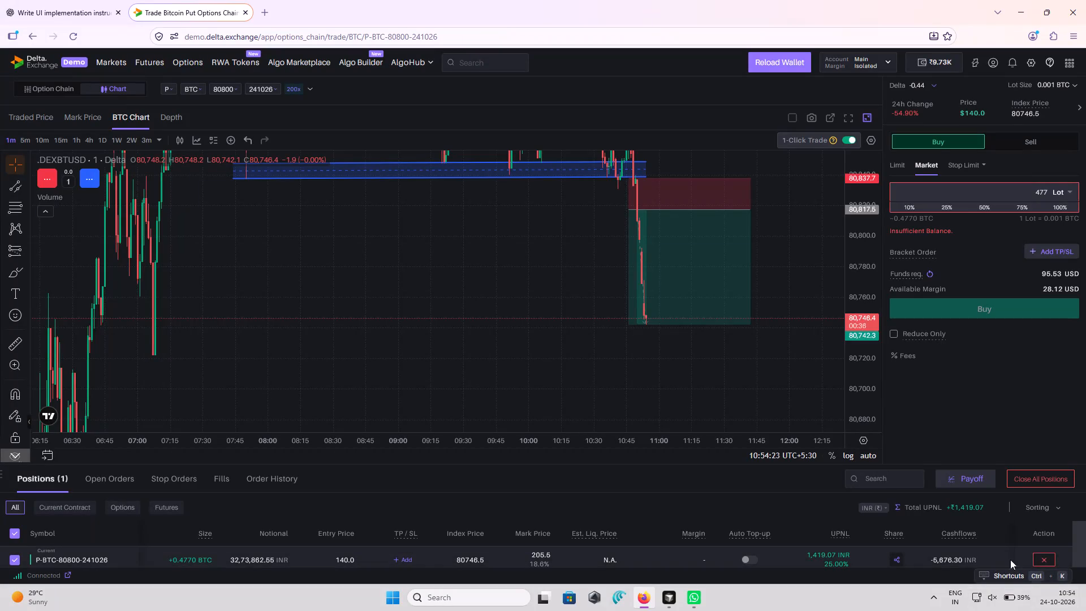
click(1046, 554)
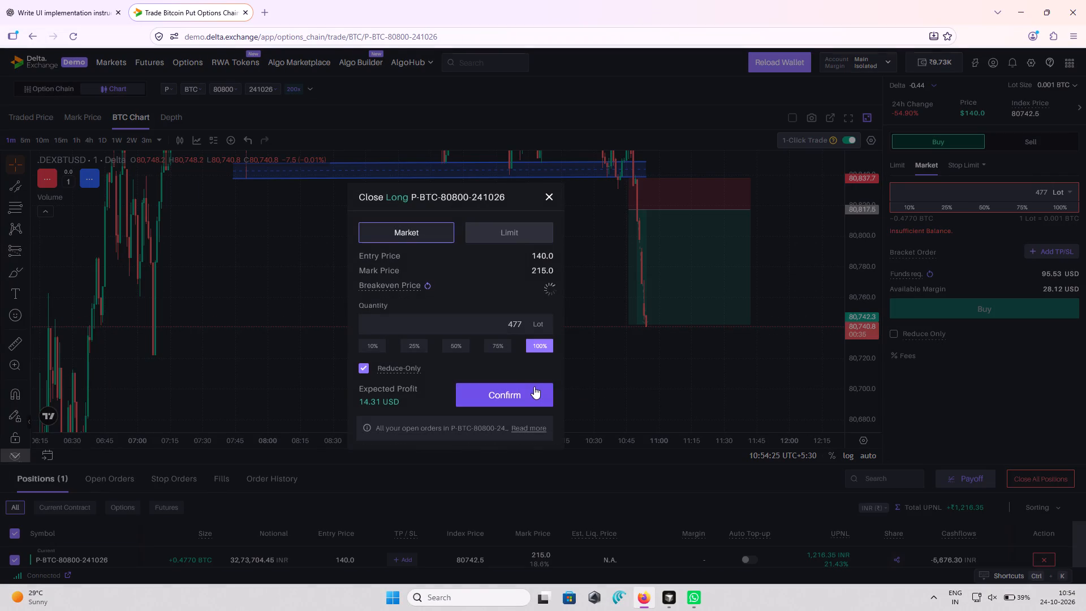
click(527, 386)
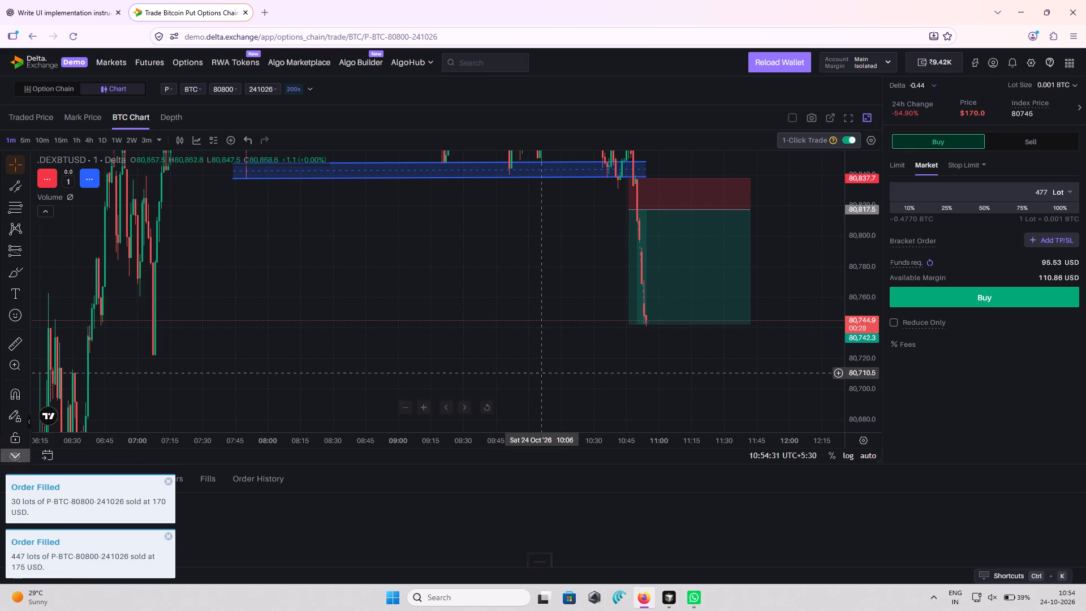
Check the account value and available margin in the wallet summary, and open the order history.
click(941, 62)
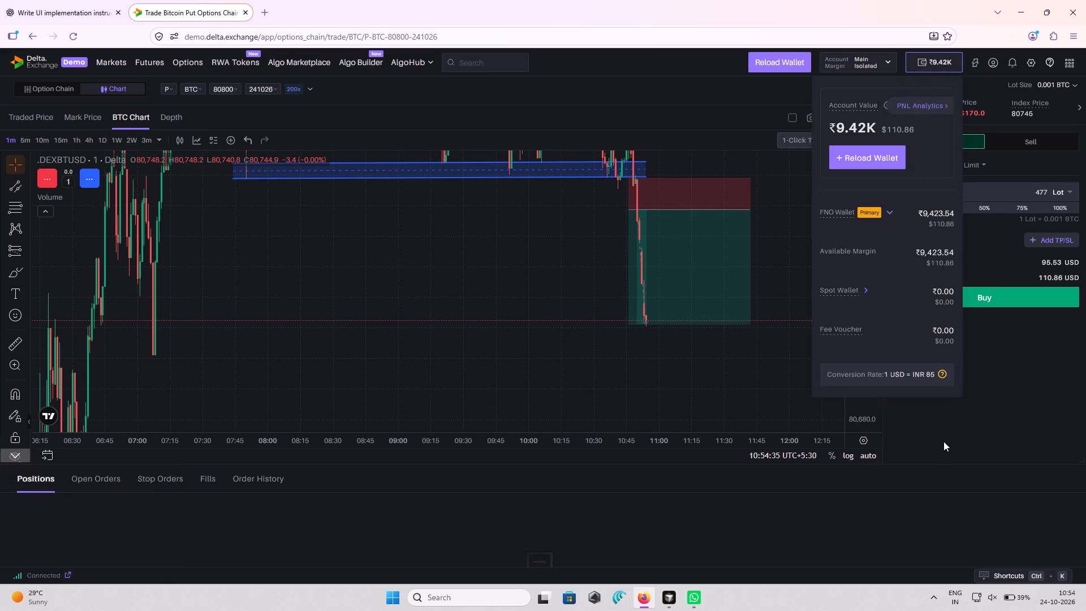
click(946, 477)
click(253, 480)
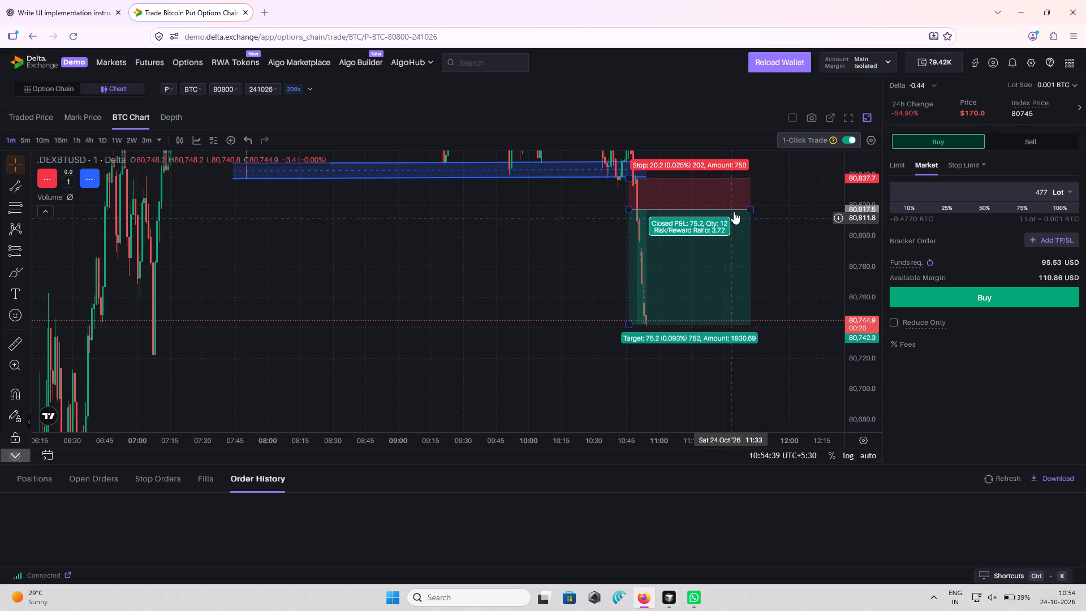
Shorten the plotted short position on the BTC chart so that its time span ends at about 11:00.
drag(748, 208, 657, 211)
click(731, 273)
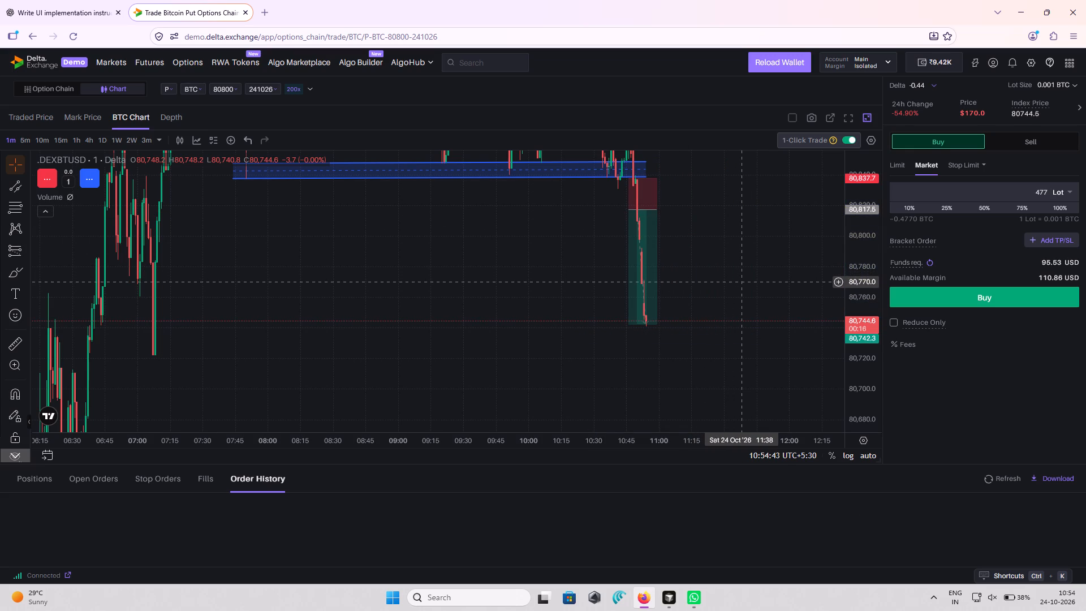
Refresh the order history and review the closing order's details, the stop orders and the fills.
click(995, 480)
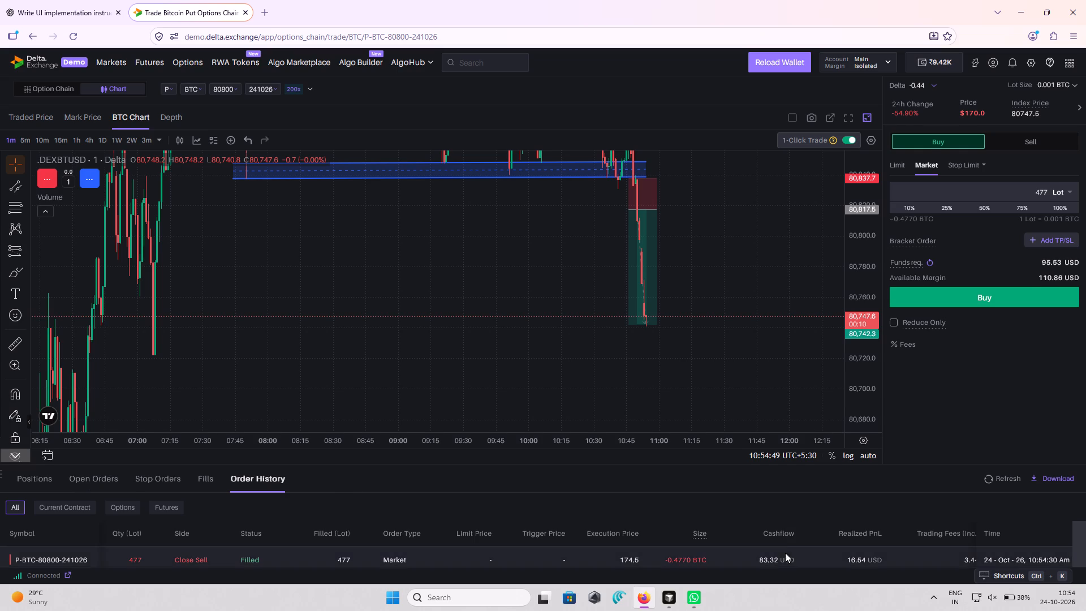
scroll(808, 557, down, 2)
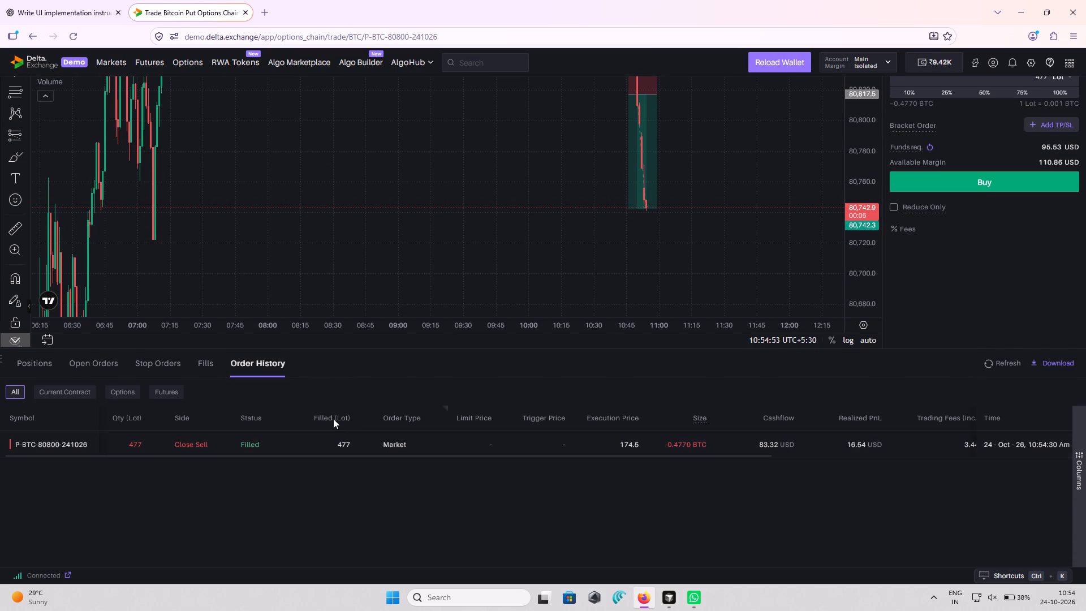
click(175, 361)
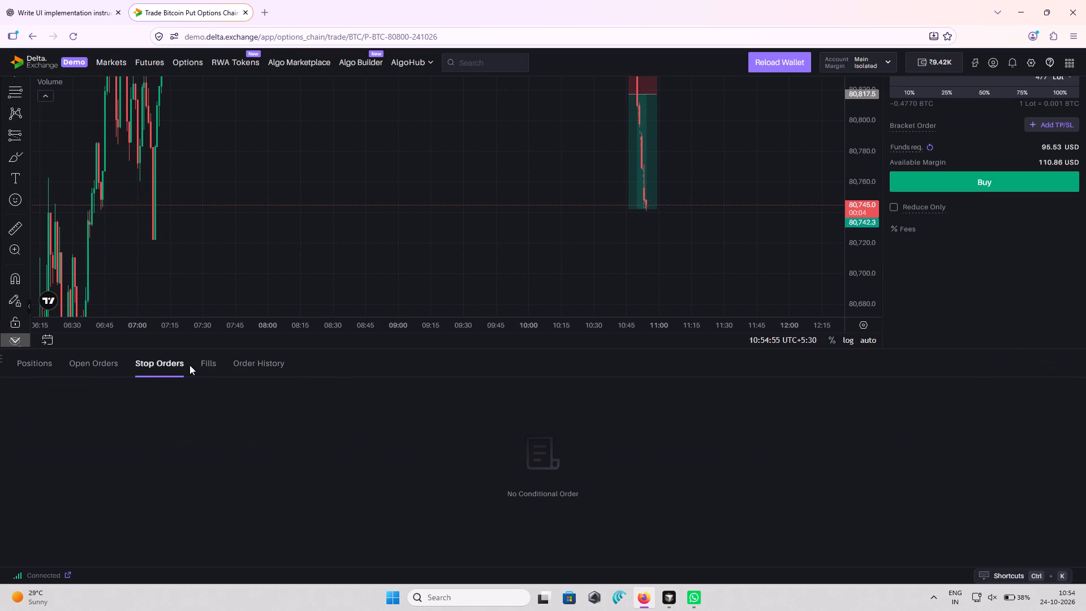
click(199, 369)
click(212, 364)
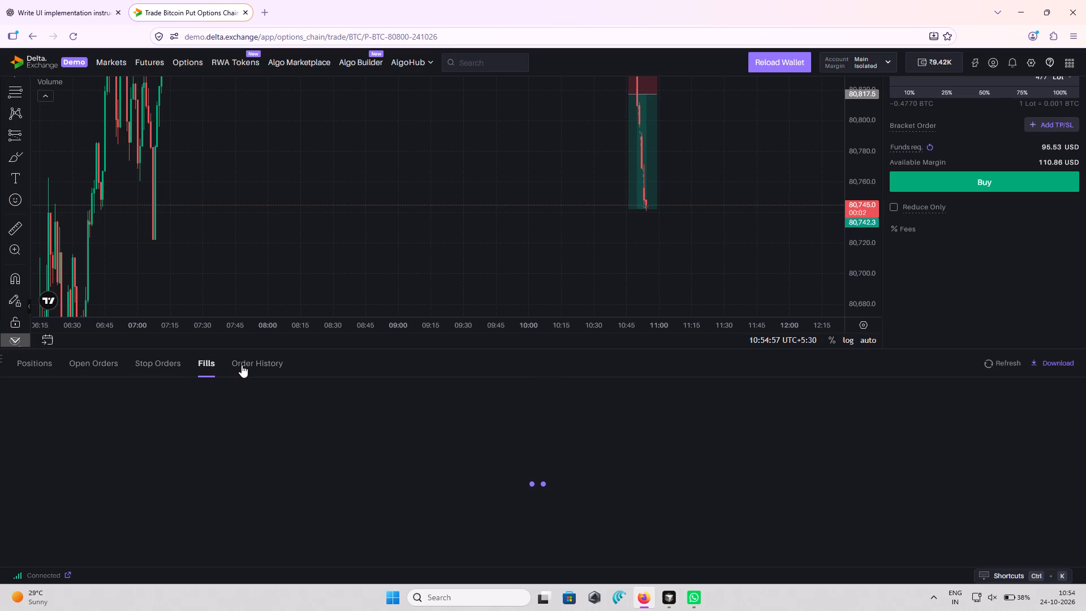
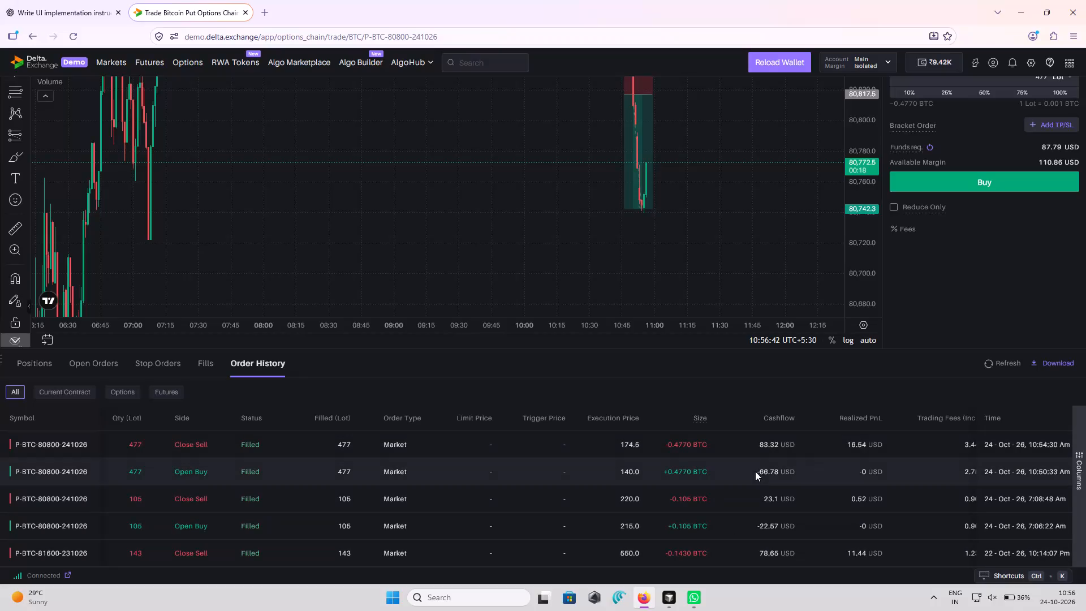
Review the sizes, cashflow, realized PnL and trading fees of recent option trades in the order history, and check for open positions.
drag(784, 504, 669, 503)
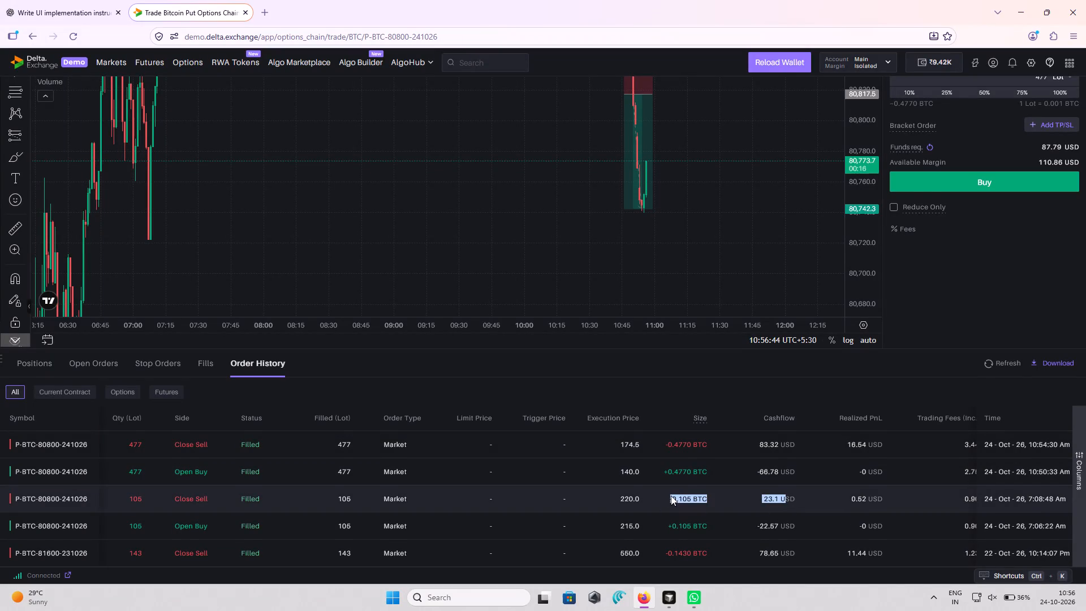
scroll(674, 496, down, 5)
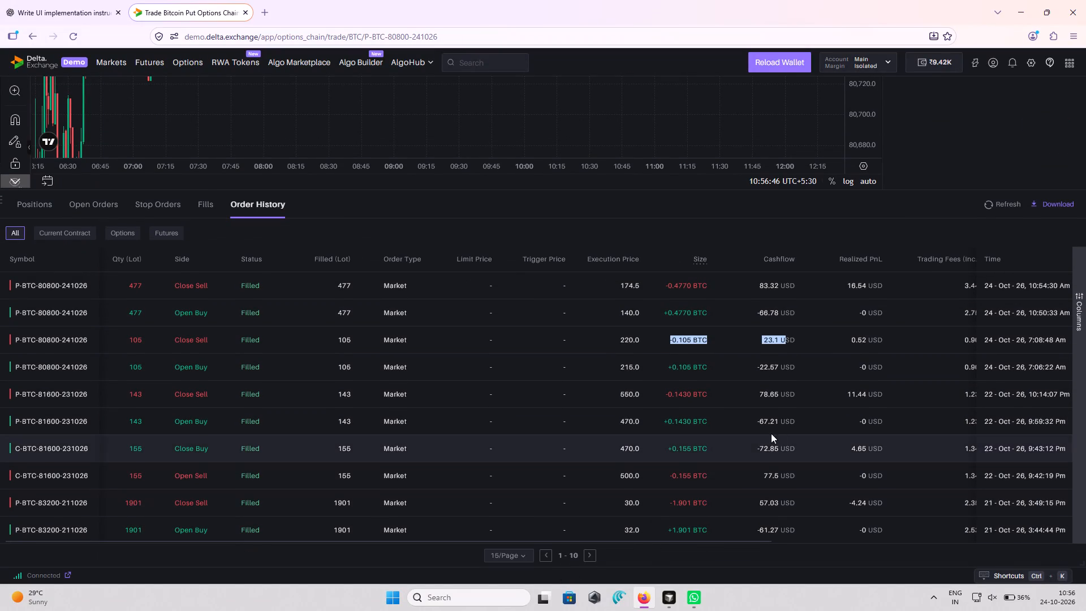
scroll(783, 405, up, 3)
click(699, 452)
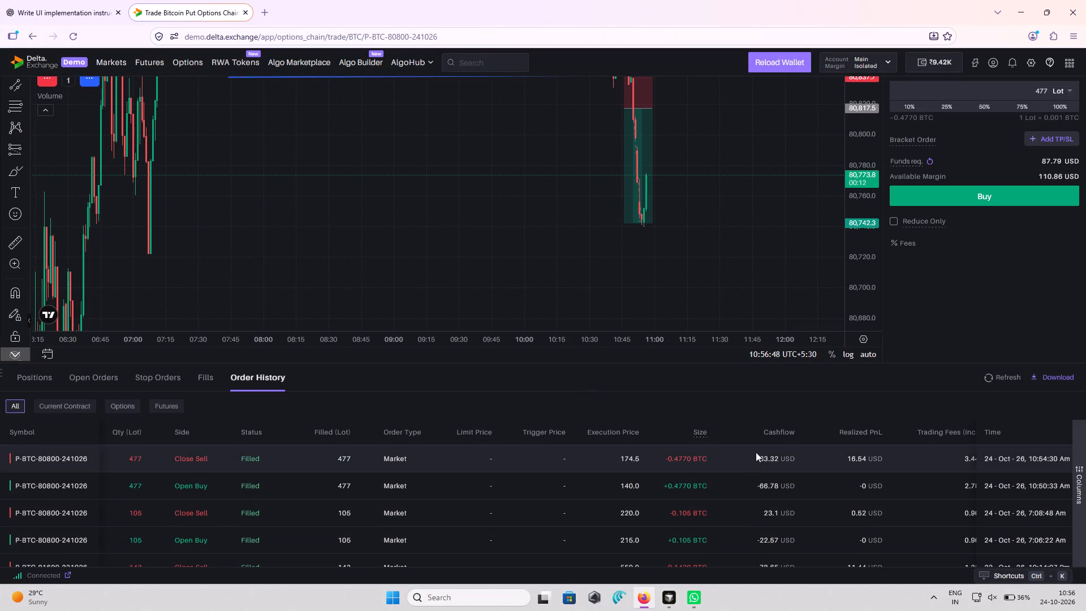
drag(775, 453, 675, 461)
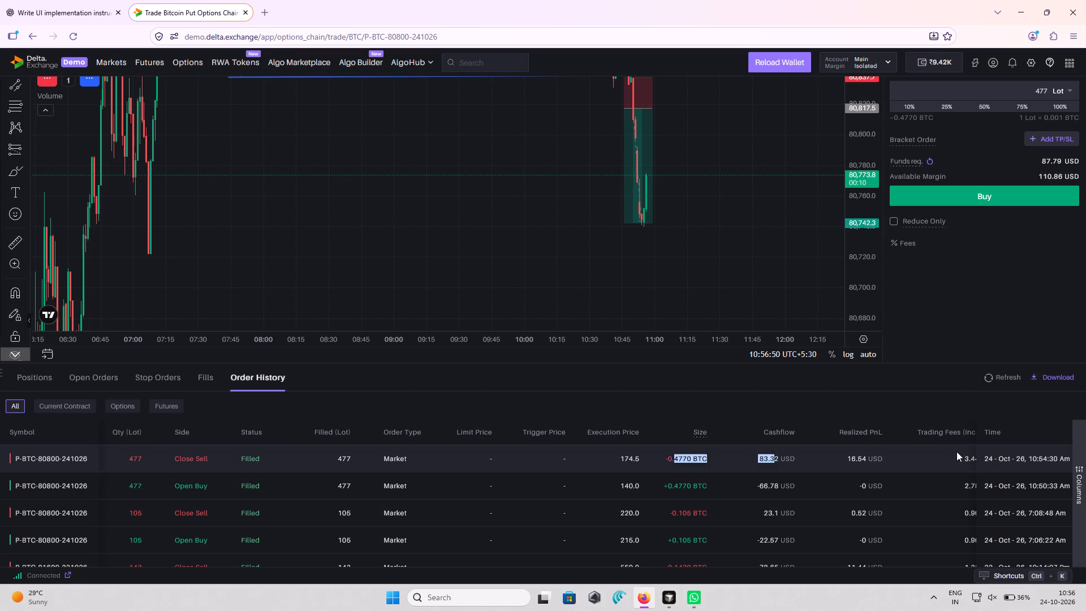
drag(956, 454, 854, 459)
click(907, 456)
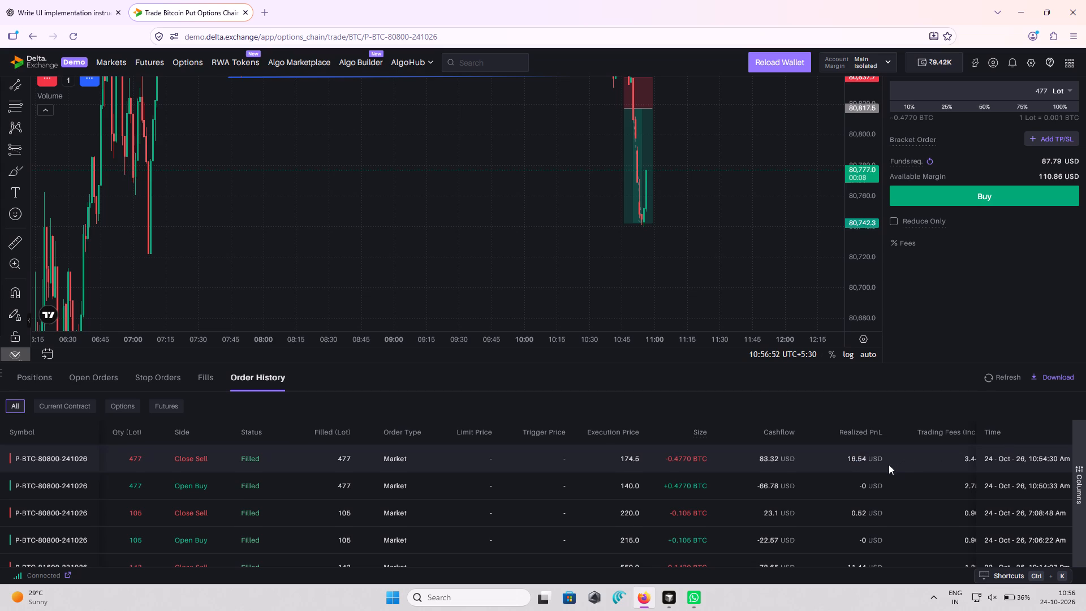
scroll(888, 464, up, 2)
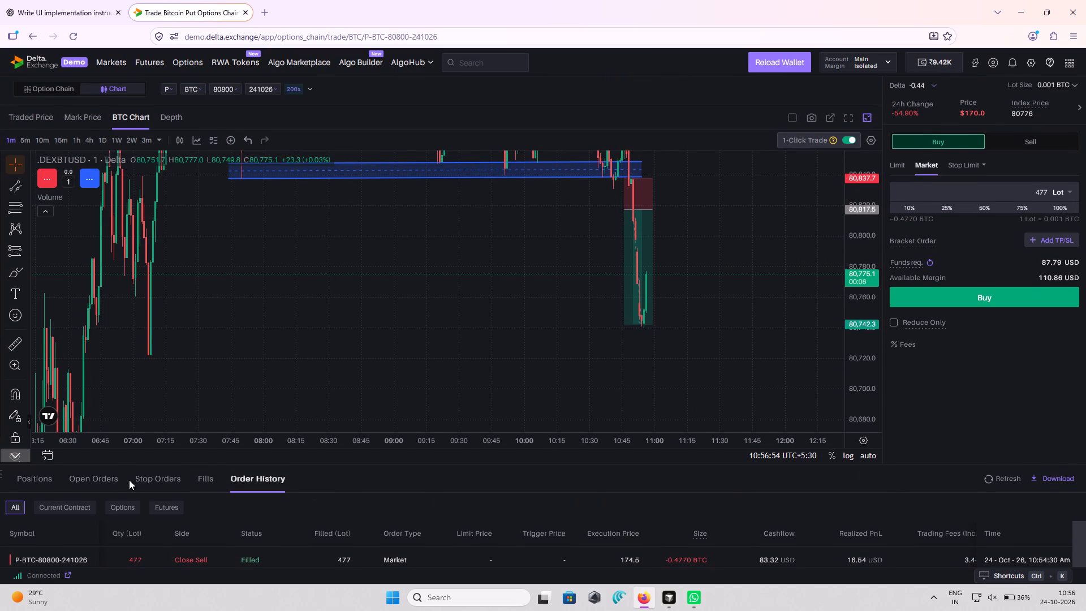
click(43, 472)
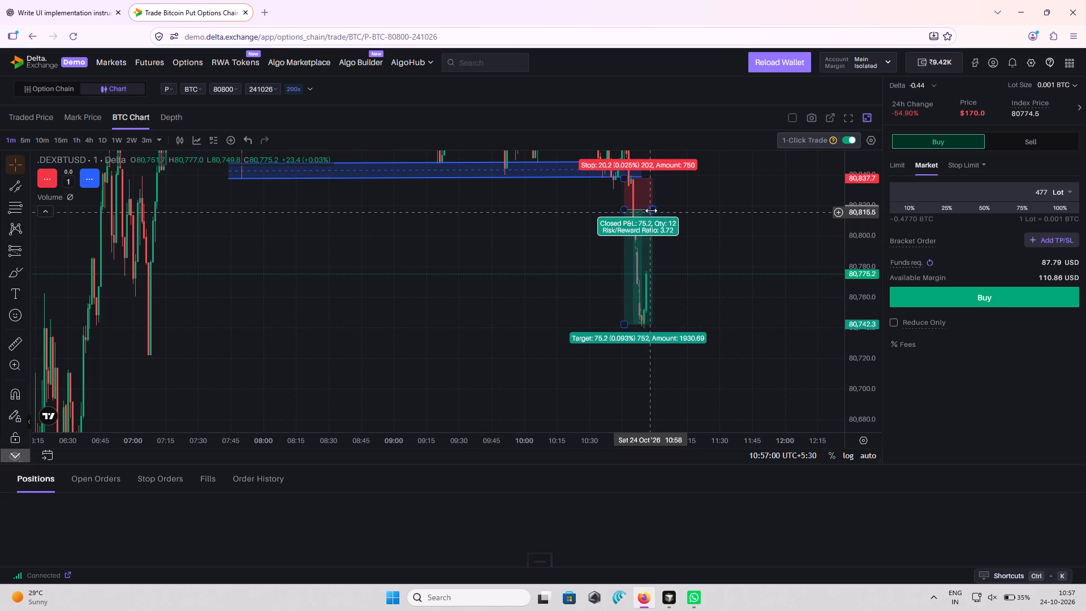
Shorten the plotted short position on the BTC chart so that its time span ends at about 10:56.
drag(653, 209, 644, 213)
click(709, 249)
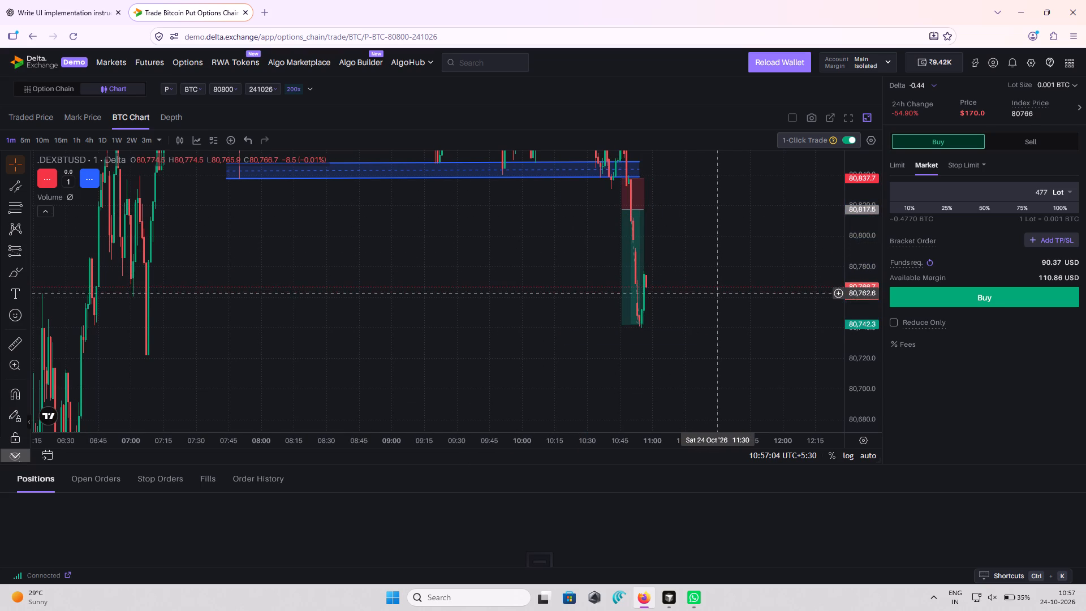
Draw a nearly horizontal trend line from the 07:06 low at about 80,722 to about 11:25.
drag(719, 343, 683, 317)
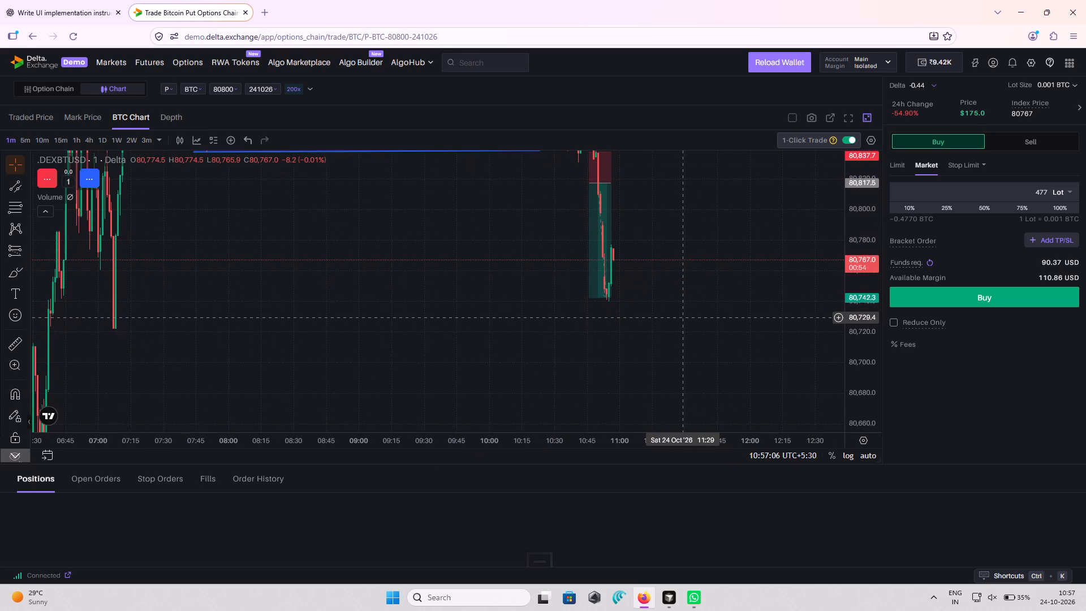
drag(683, 317, 684, 317)
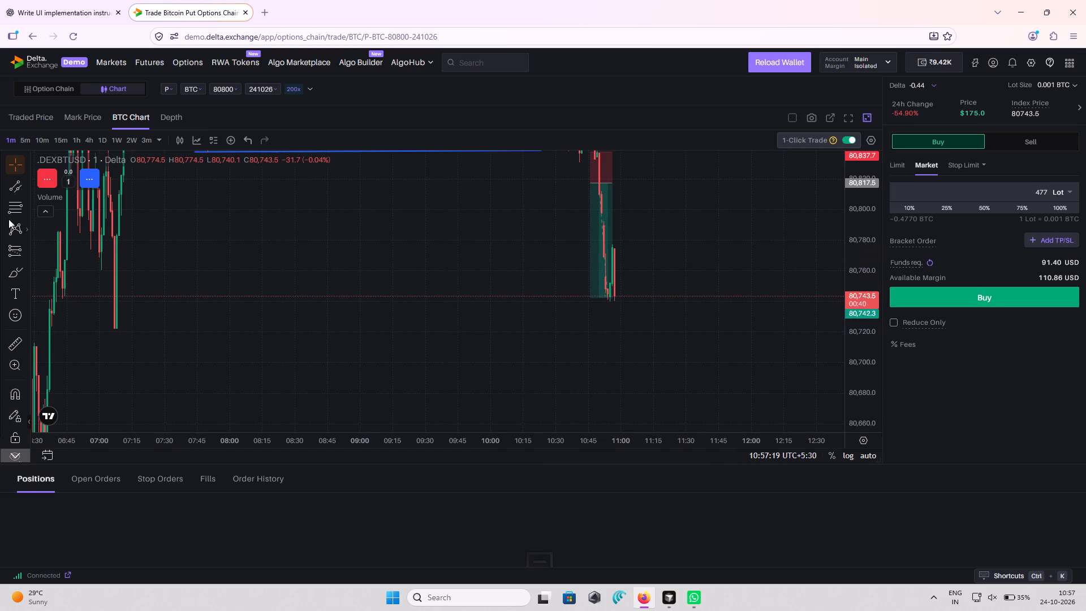
click(19, 190)
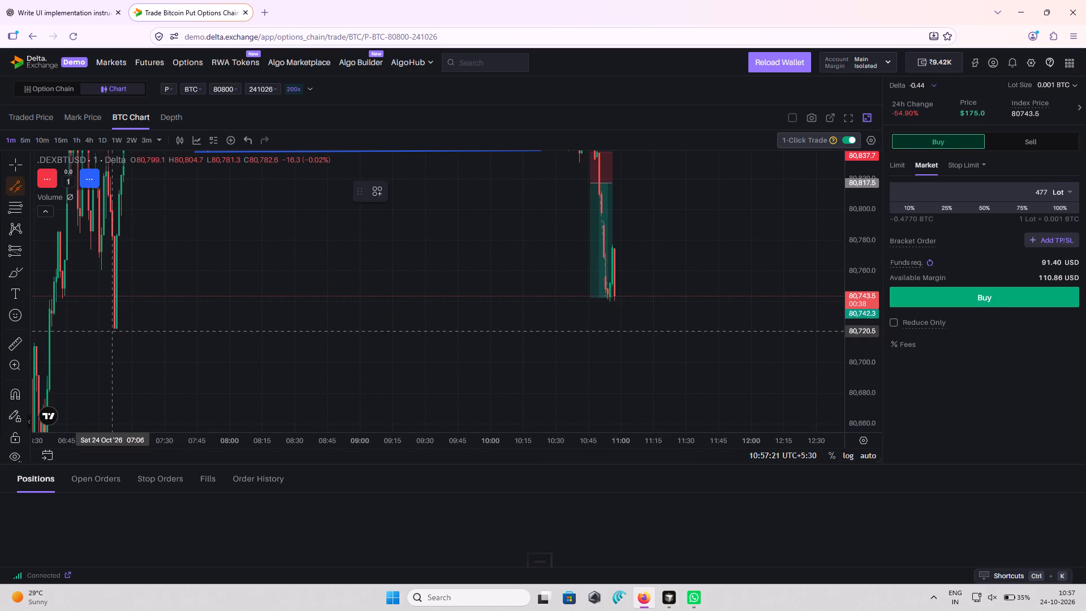
click(113, 329)
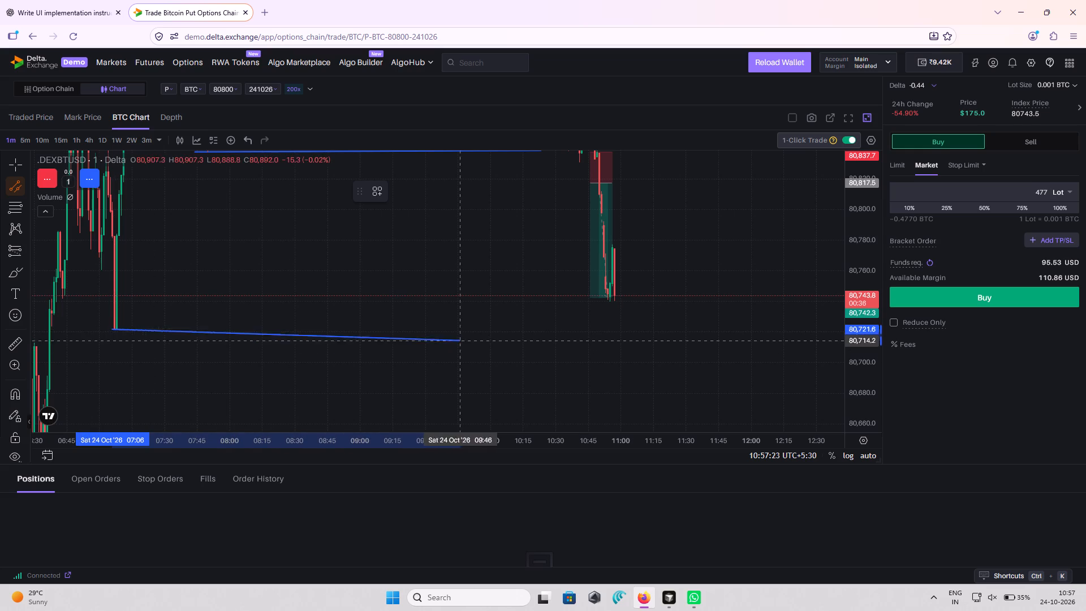
click(636, 329)
click(636, 328)
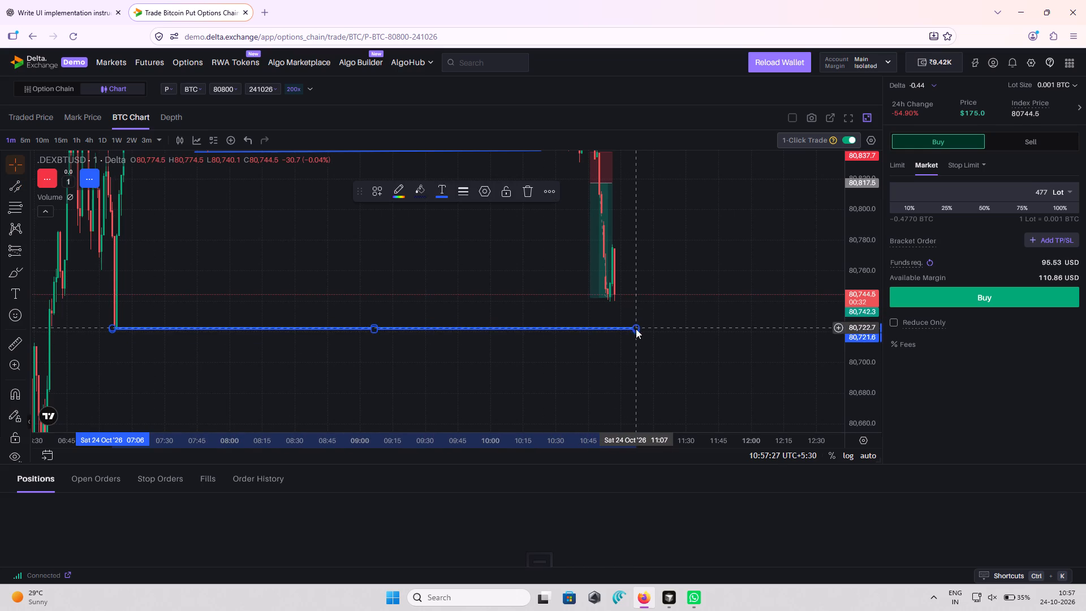
click(635, 354)
drag(671, 337, 620, 326)
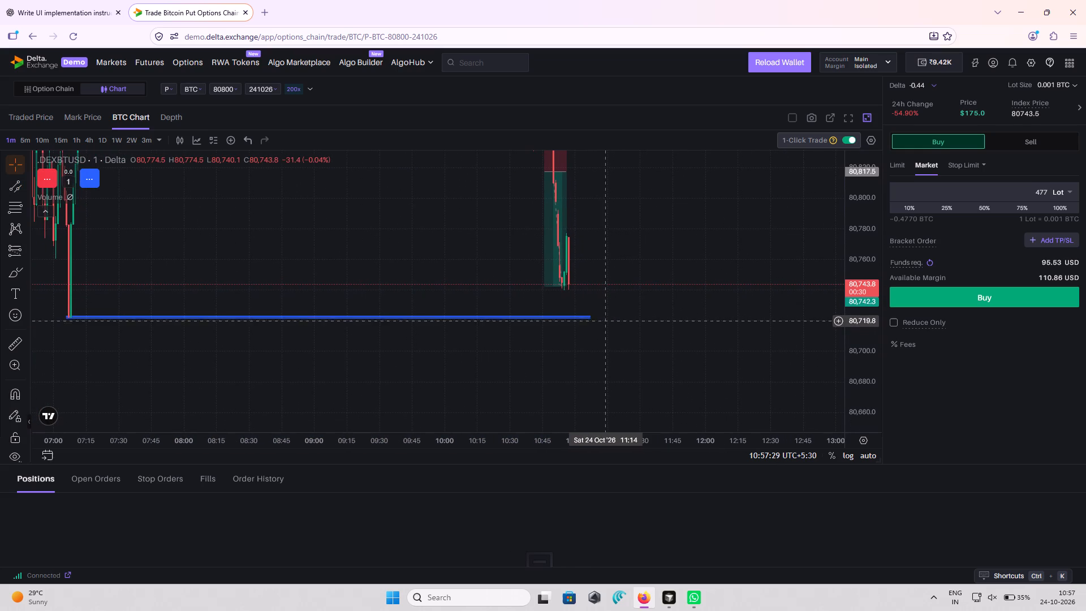
drag(590, 319, 630, 317)
click(635, 357)
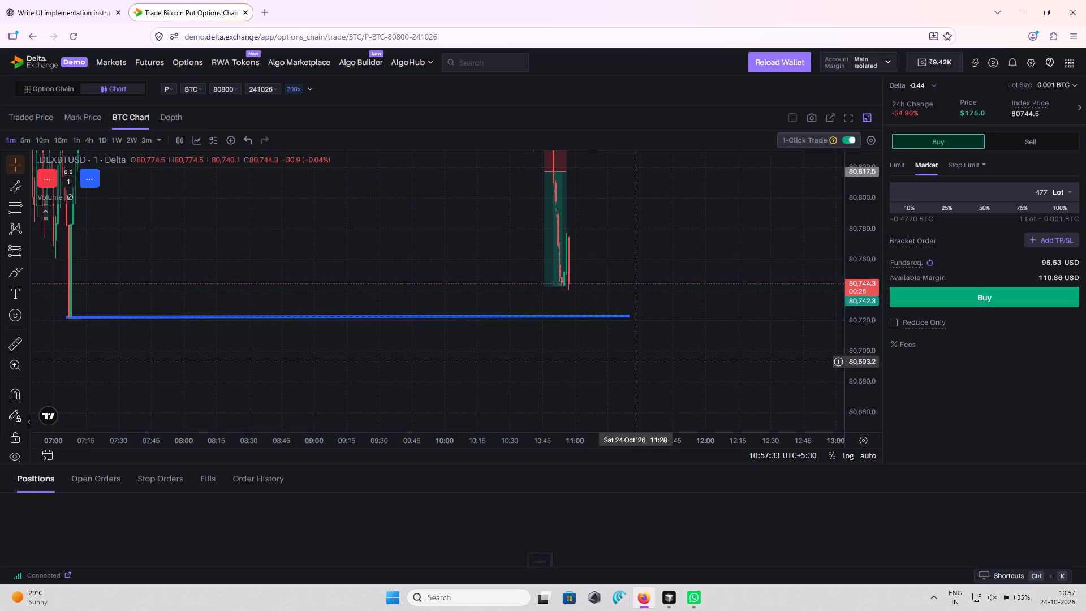
Plot a short position at the new support line with entry about 80,722.2, stop about 80,733.8 and target about 80,647.0.
drag(636, 364, 639, 382)
triple_click(639, 382)
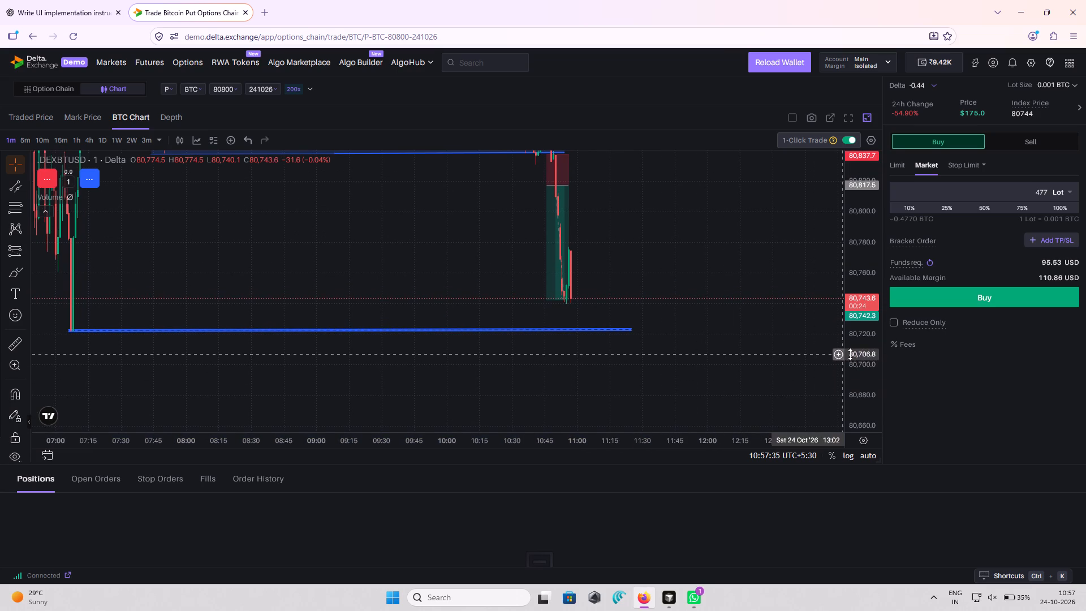
drag(856, 354, 845, 334)
drag(874, 336, 874, 387)
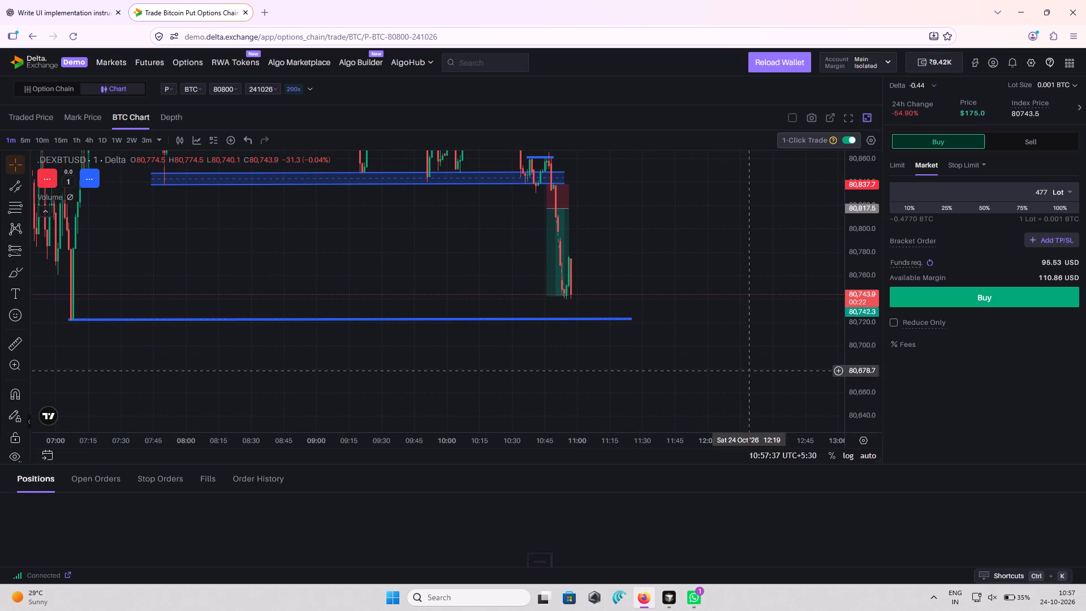
drag(558, 360, 558, 379)
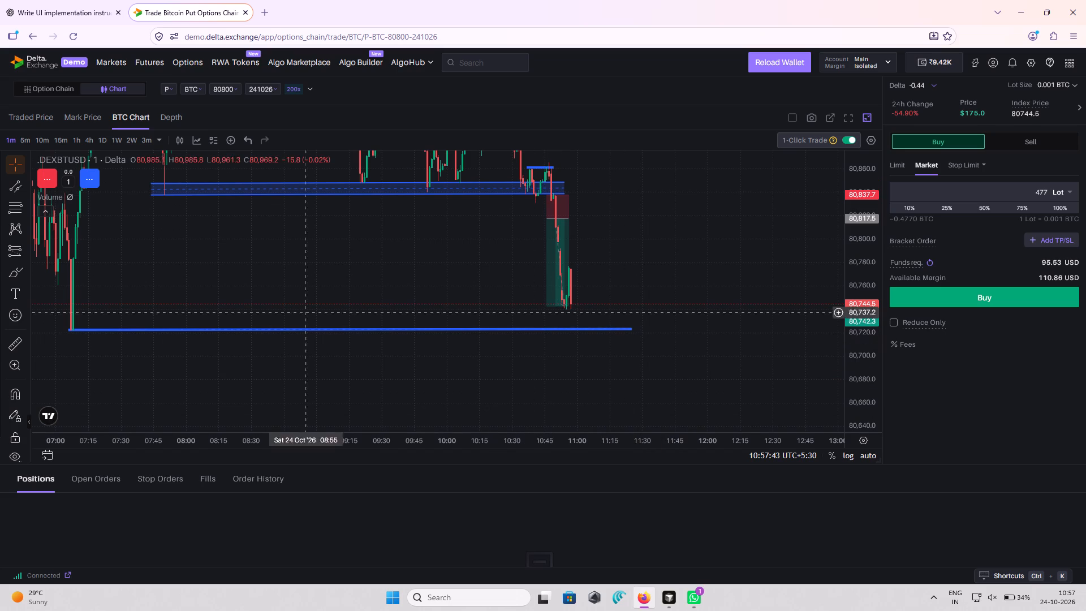
Plot a short position from 10:56 on the lower support line with entry about 80,722.2, stop about 80,733.8 and target about 80,647.0.
click(15, 188)
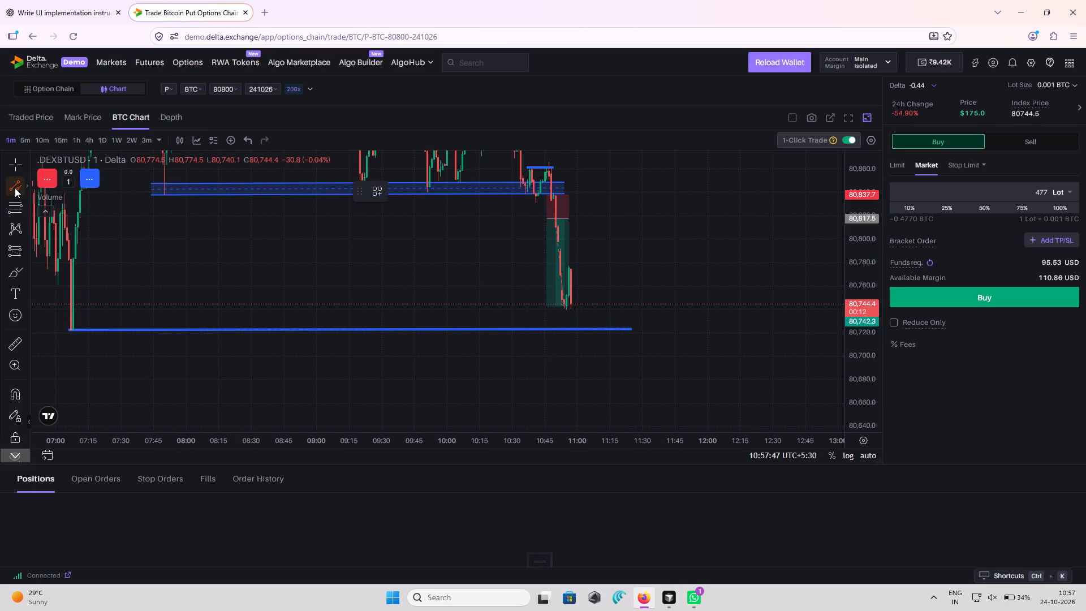
click(26, 209)
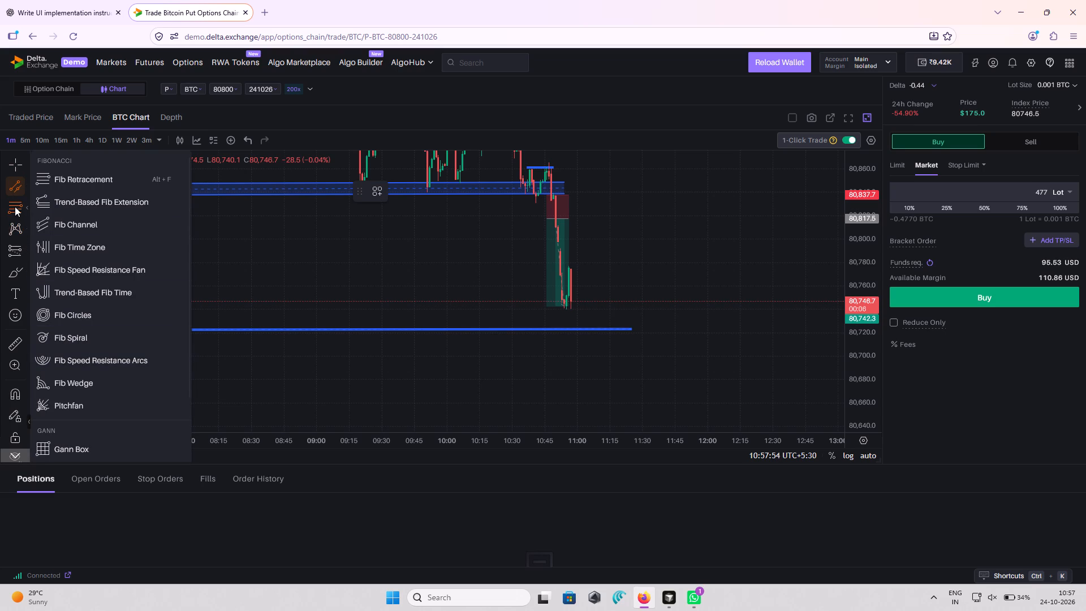
click(11, 253)
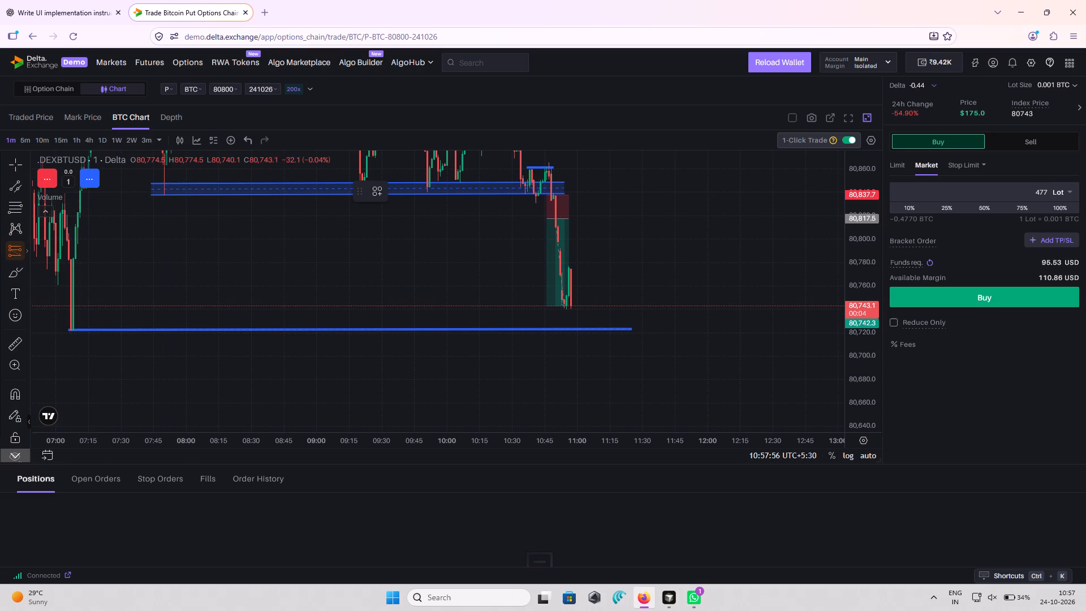
click(568, 330)
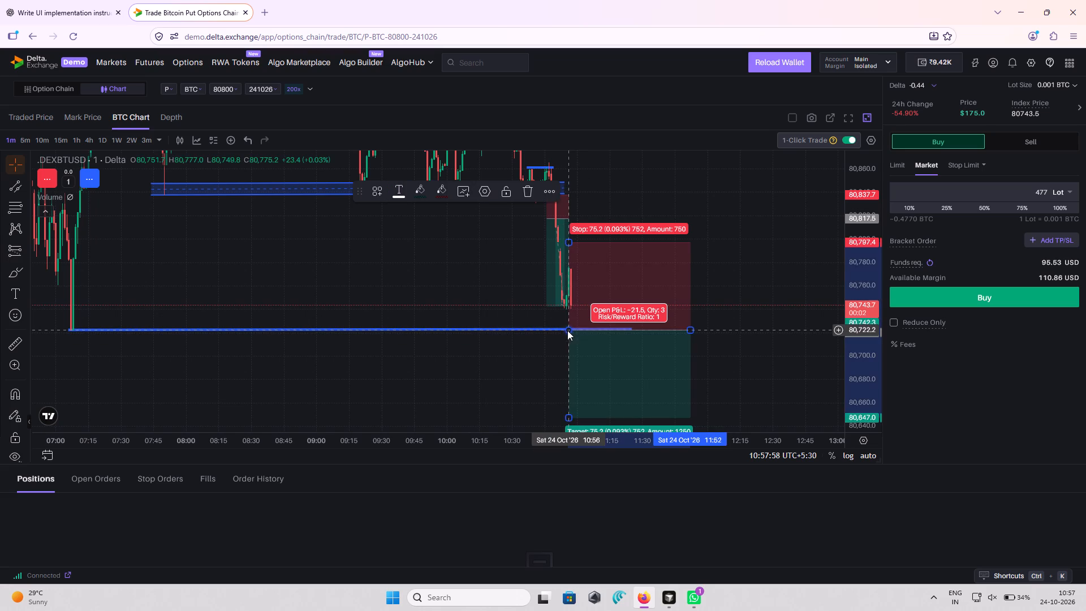
drag(568, 243, 563, 316)
click(541, 373)
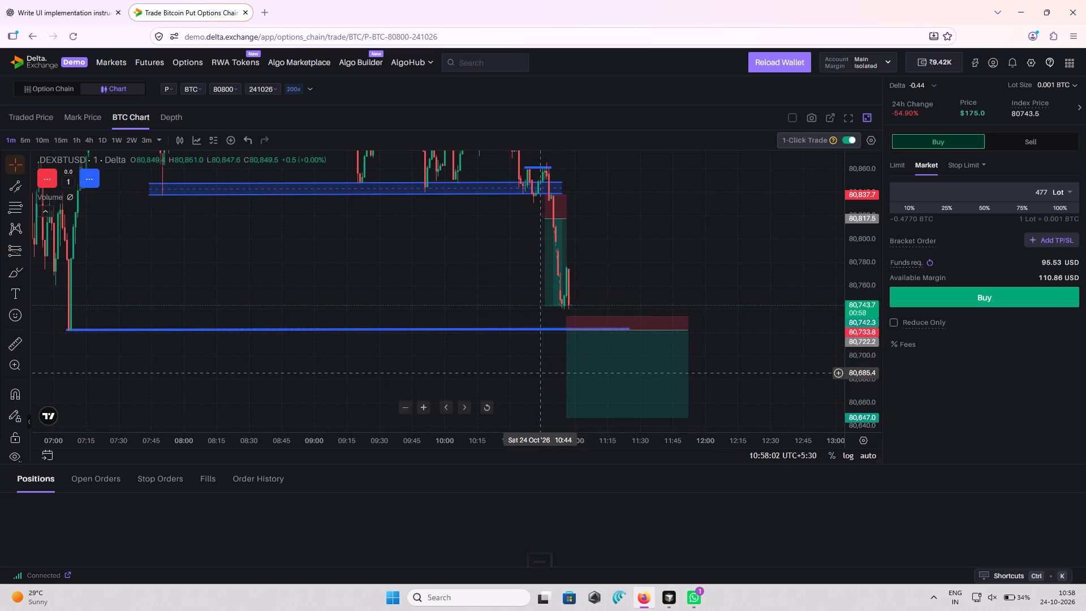